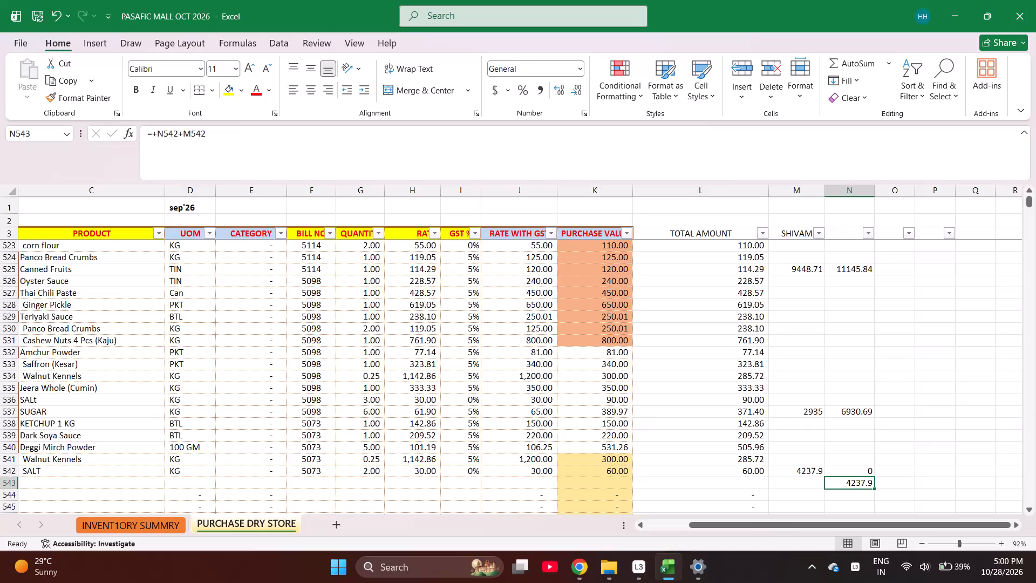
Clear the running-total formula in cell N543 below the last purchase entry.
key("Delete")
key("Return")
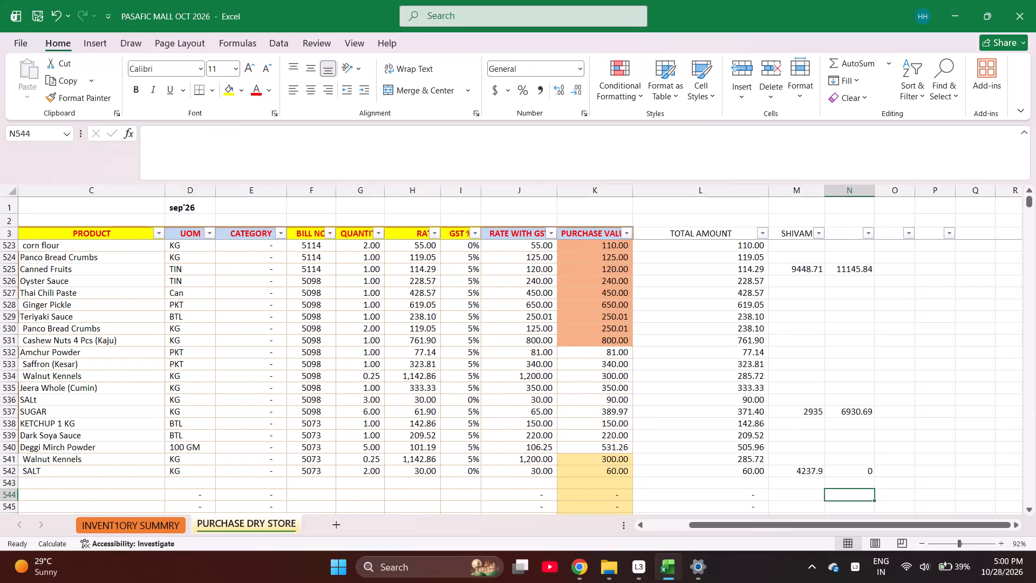
Undo the last two edits in column N, covering the clearing of N543 and the earlier change to N542.
key("ctrl+z")
key("ctrl+z")
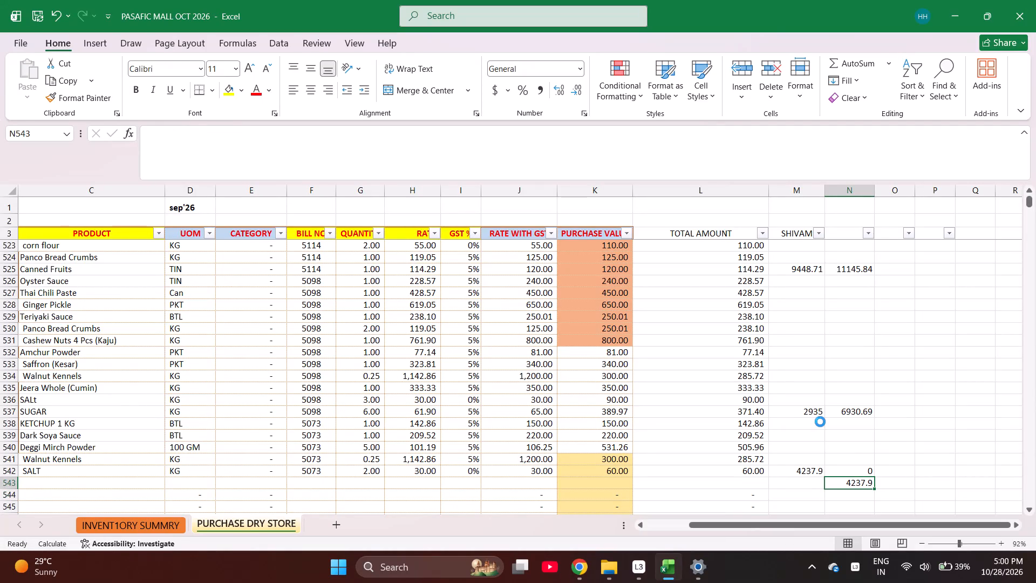
Clear the running-total formula in cell N543, keeping the total in N542.
key("Up")
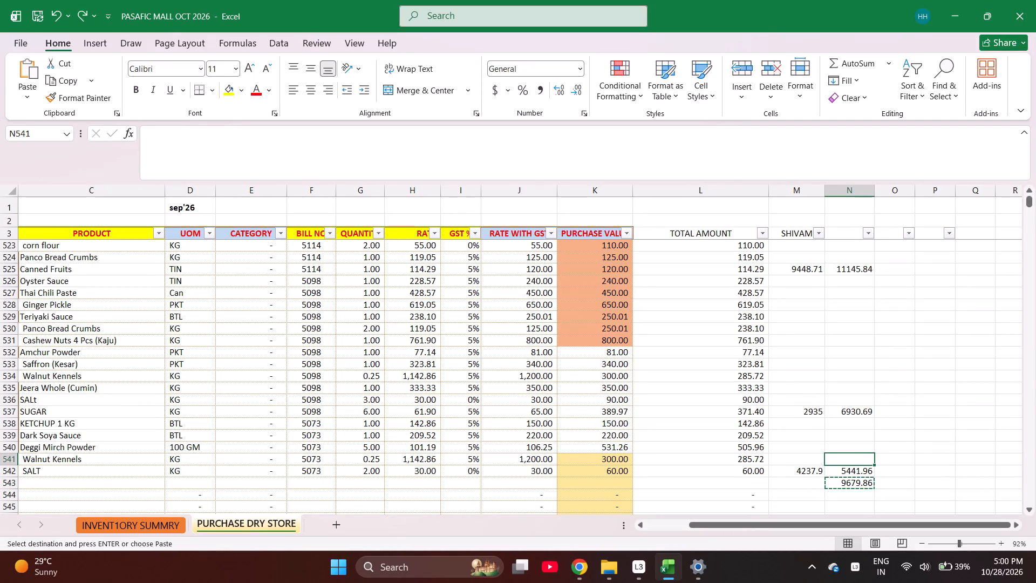
key("Down")
key("Down")
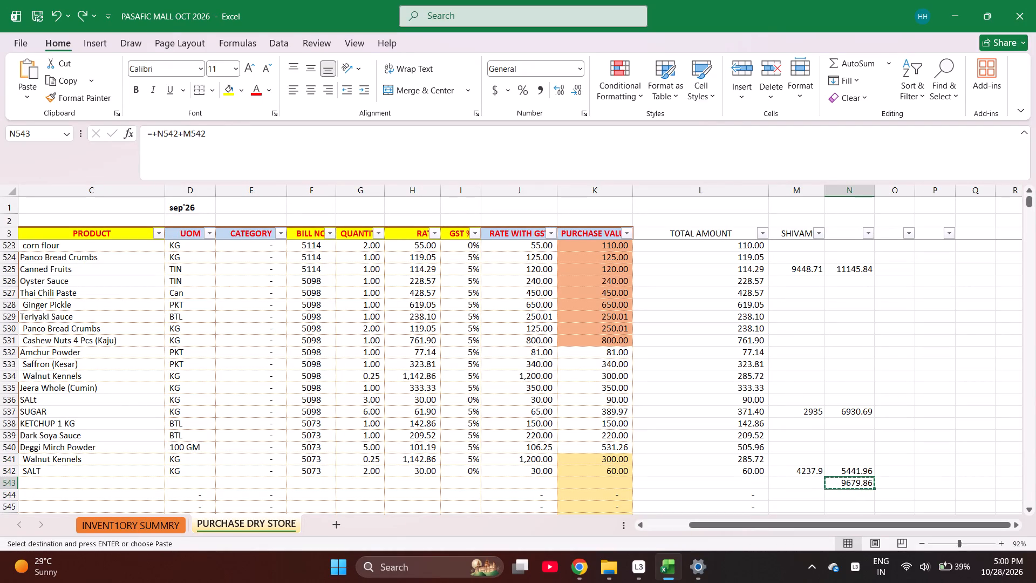
key("Delete")
Go to the empty date cell A543 at the start of the row and save the workbook.
key("Left")
key("Left")
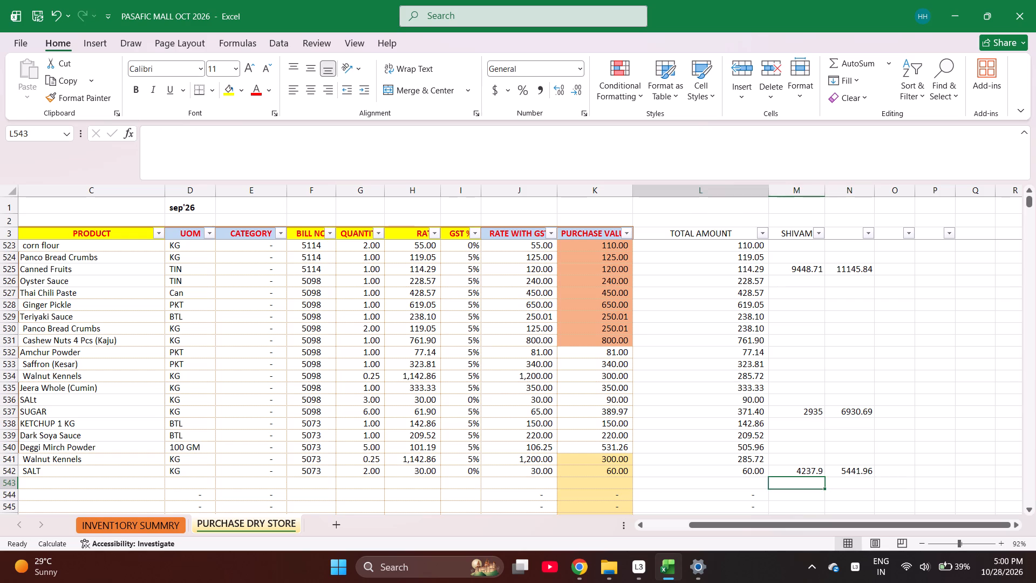
key("ctrl+Left")
key("ctrl+Left")
key("ctrl+Left")
key("ctrl+Left")
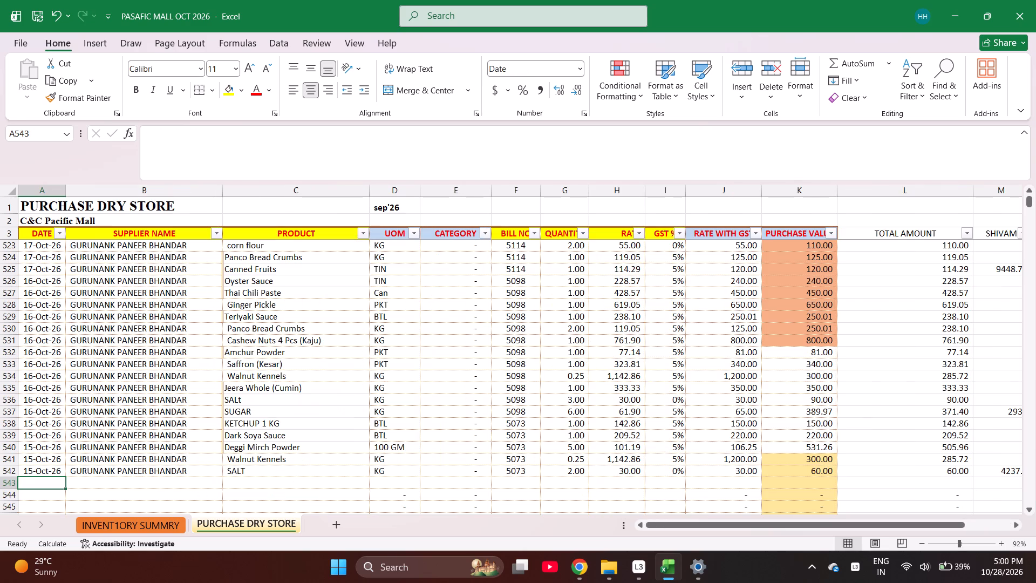
key("ctrl+s")
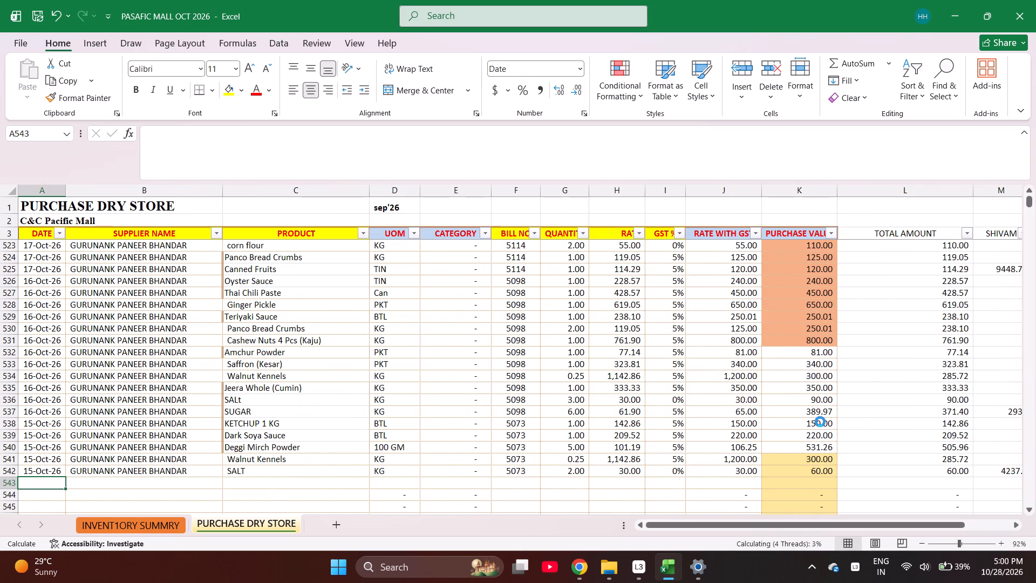
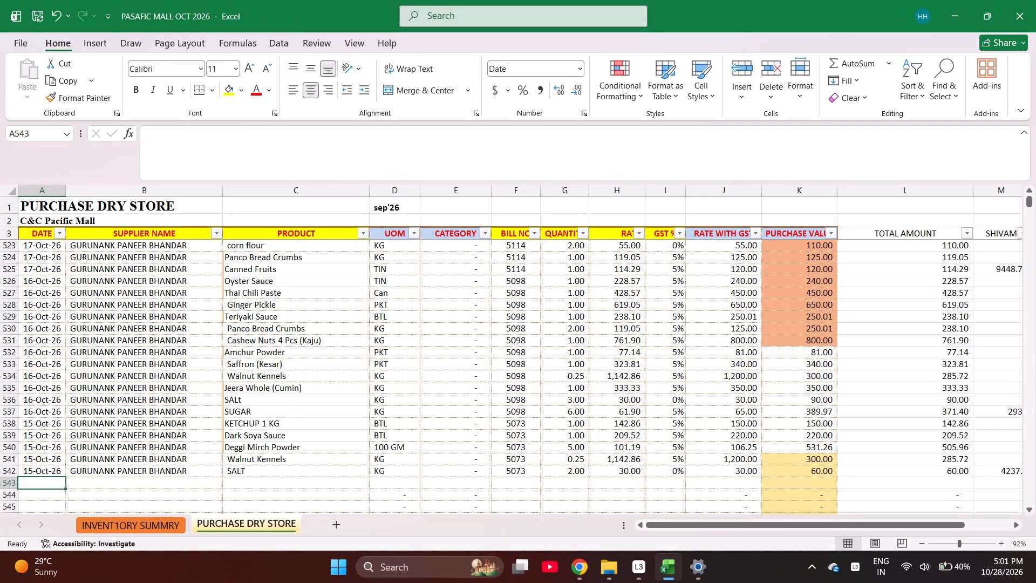
Check the BILL NO column's filter list for bill number 5057, leaving the sheet unfiltered.
left_click(528, 234)
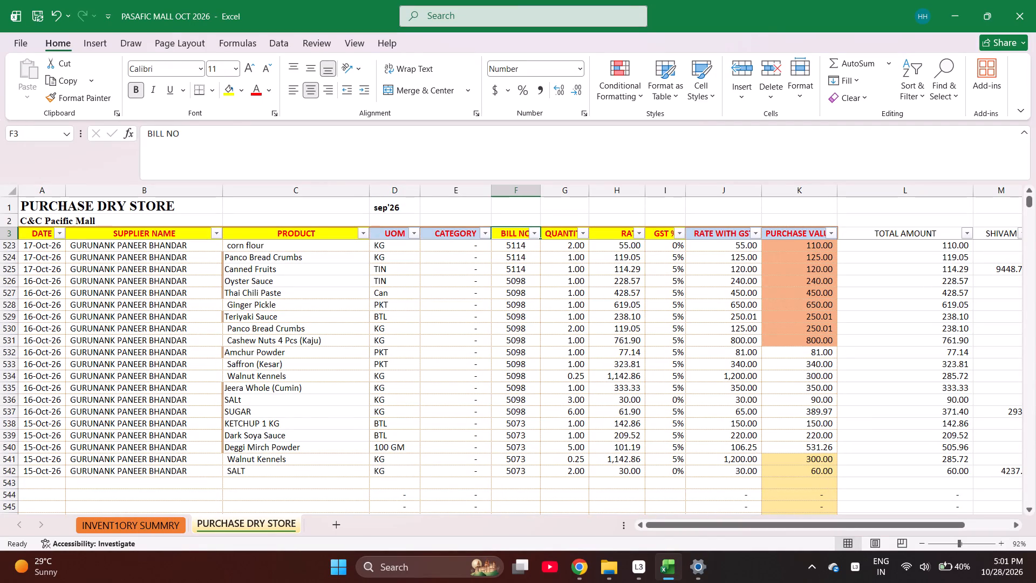
left_click(534, 236)
key("e")
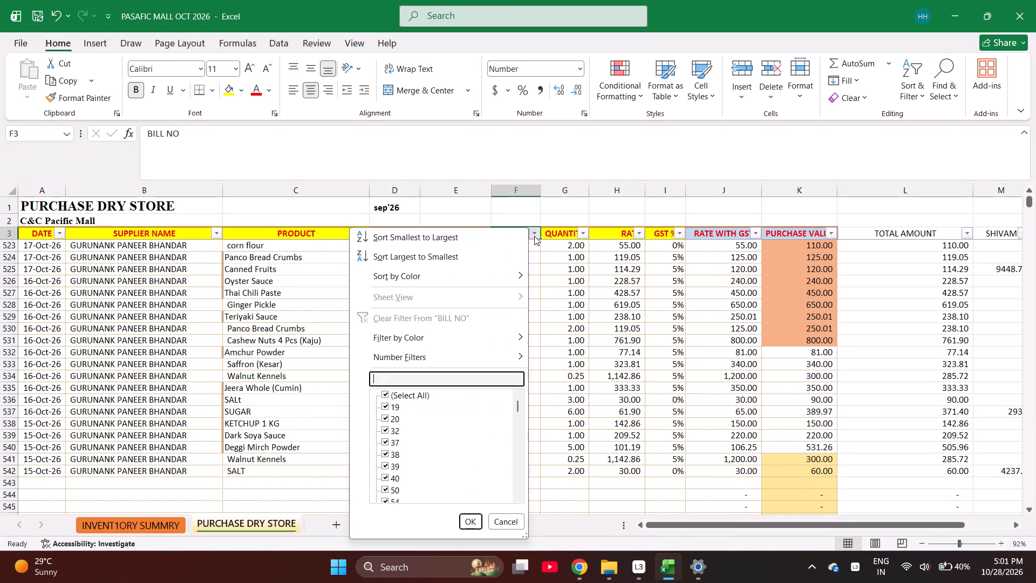
type("5057")
key("Escape")
key("Escape")
Start a new purchase entry in row 543 dated 14-Oct-26, copying the supplier GURUNANK PANEER BHANDAR from the row above.
key("Down")
key("Down")
key("Down")
key("Down")
key("Down")
key("Down")
key("Down")
key("Down")
key("Down")
key("Down")
key("Down")
key("Down")
key("Down")
key("Down")
key("Down")
key("Down")
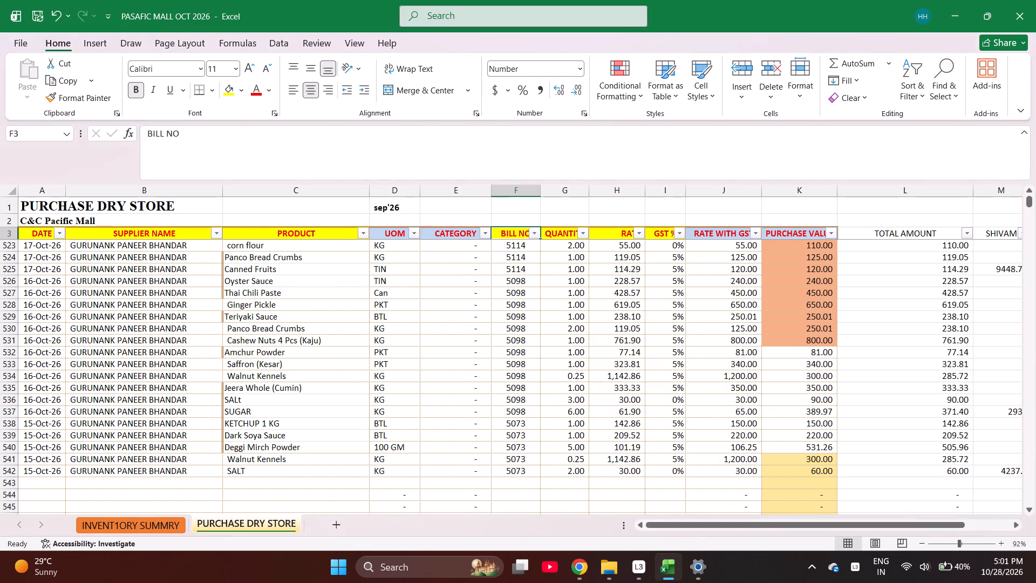
key("Left")
key("Left")
key("Left")
key("Left")
key("Left")
key("Left")
key("Left")
key("Left")
key("Left")
key("Left")
key("Left")
key("Left")
key("Left")
key("Left")
key("Left")
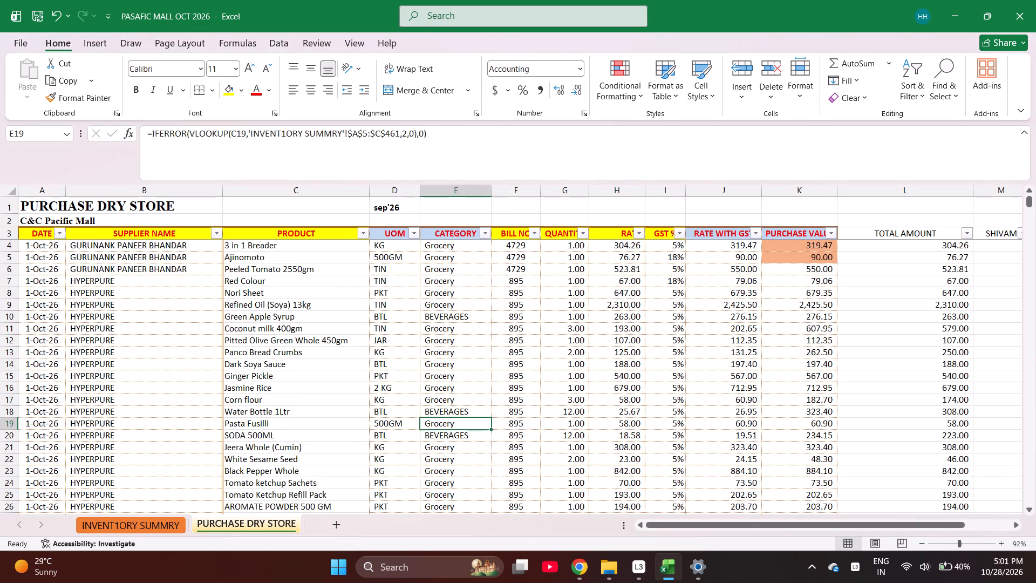
key("ctrl+Right")
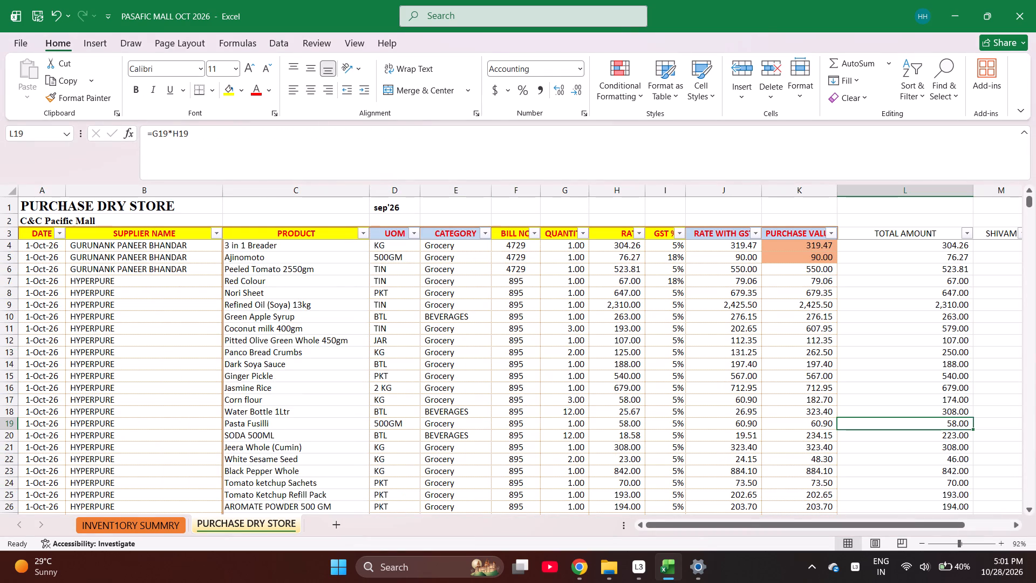
key("ctrl+Left")
key("ctrl+Down")
key("Down")
key("Down")
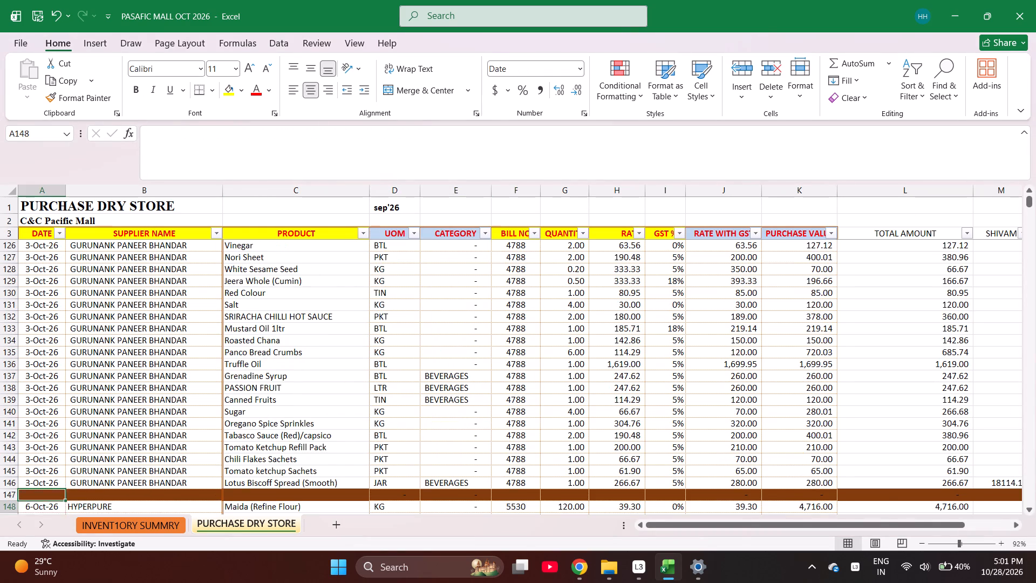
key("ctrl+Down")
key("Down")
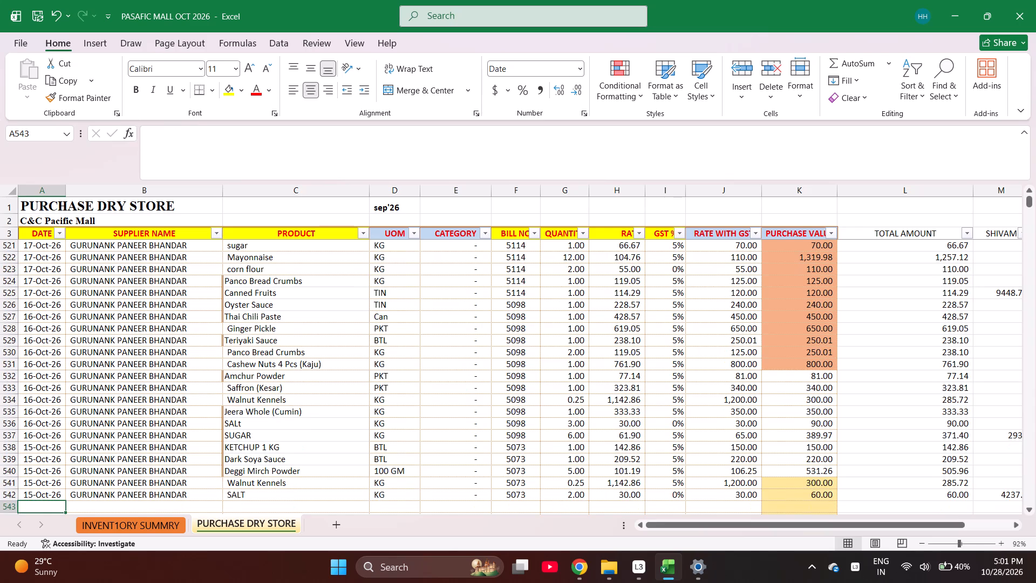
type("10-14-2026")
key("Right")
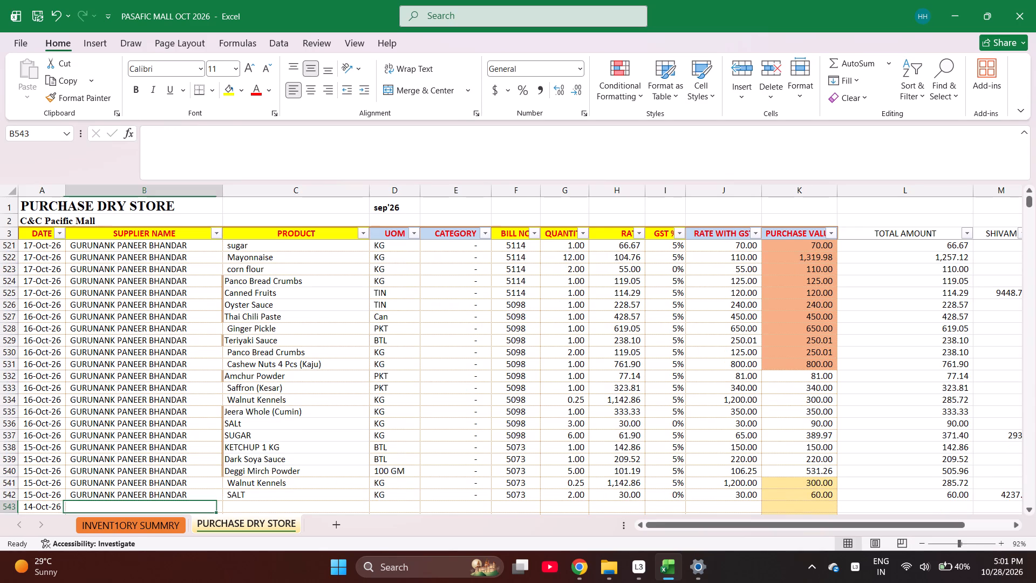
key("ctrl+d")
key("Right")
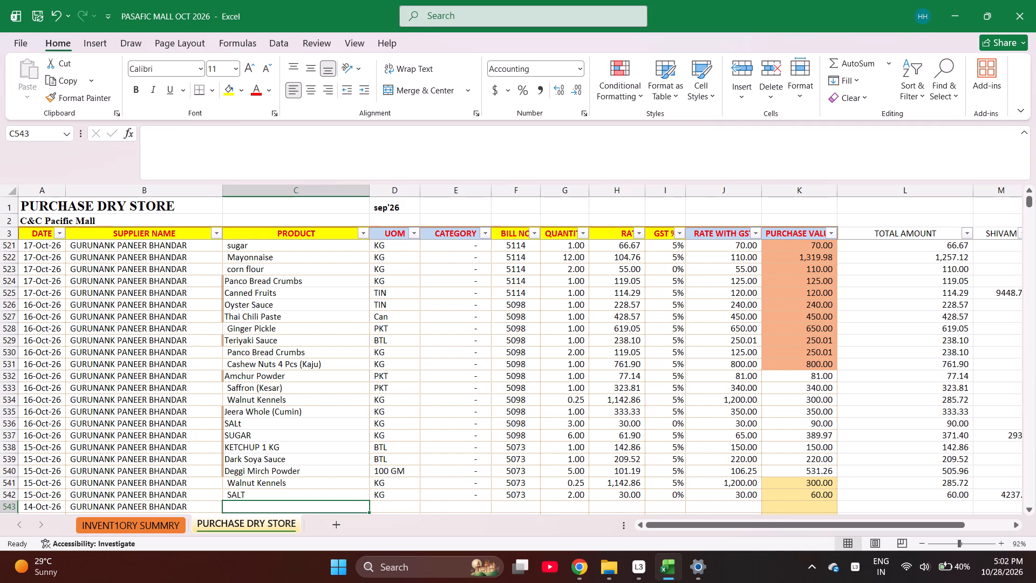
Enter the products Deggi Mirch Powder, Panco Bread Crumbs, salt, Mayonnaise and Cashew Nuts 4 Pcs (Kaju) in C543 to C547.
type("DEGG")
key("Return")
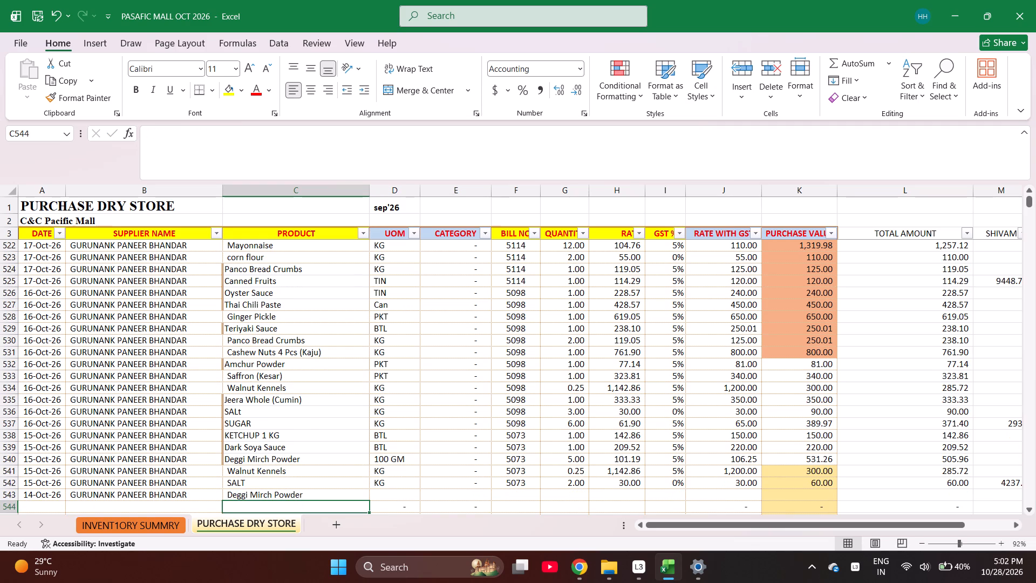
type("PAN")
key("Return")
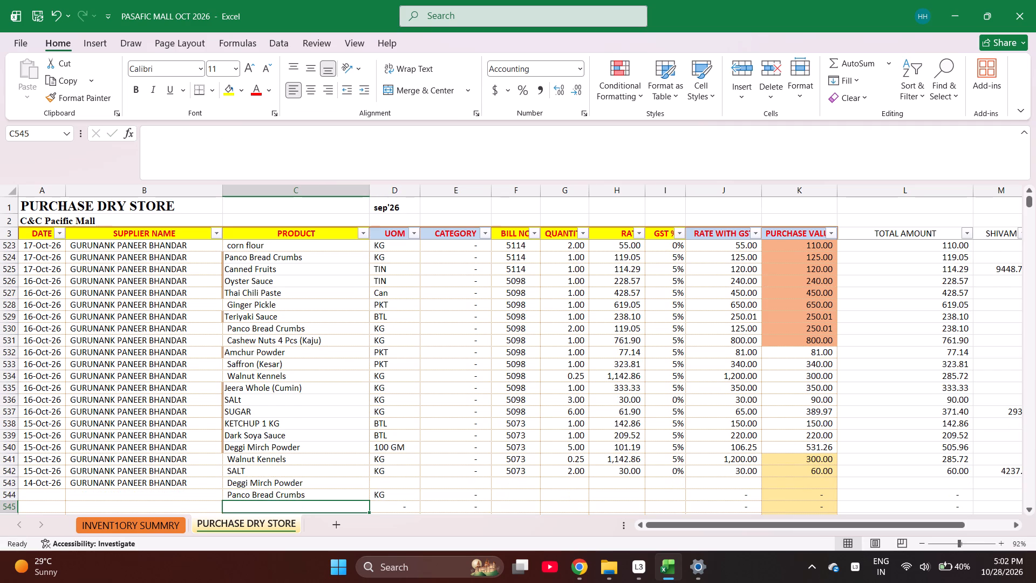
type("SAL")
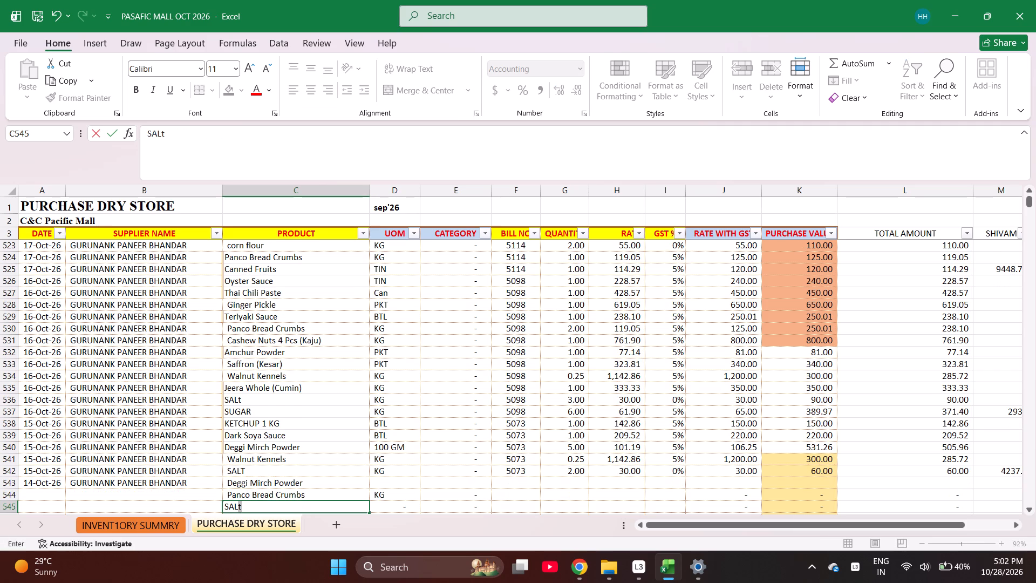
key("Return")
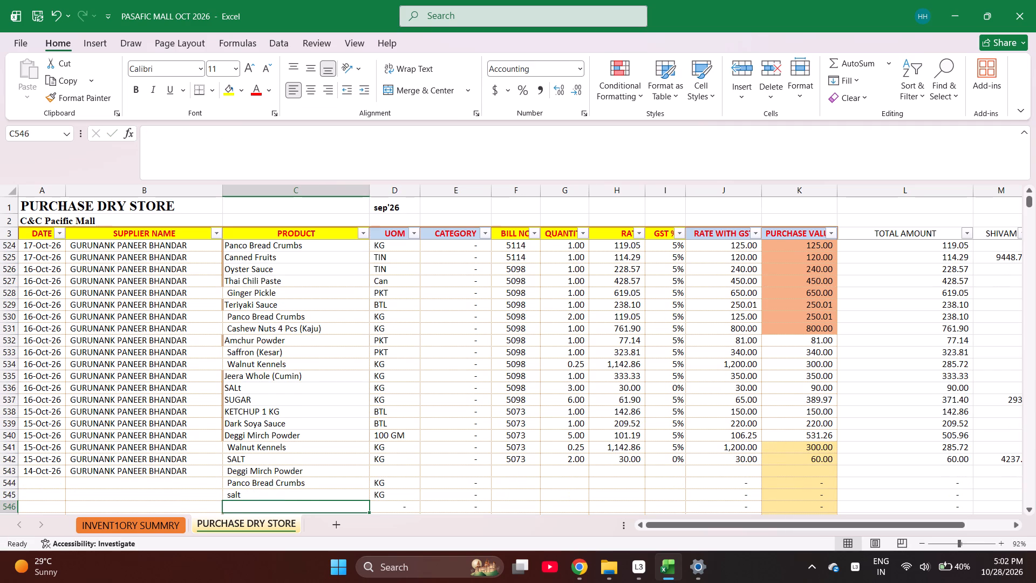
type("MA")
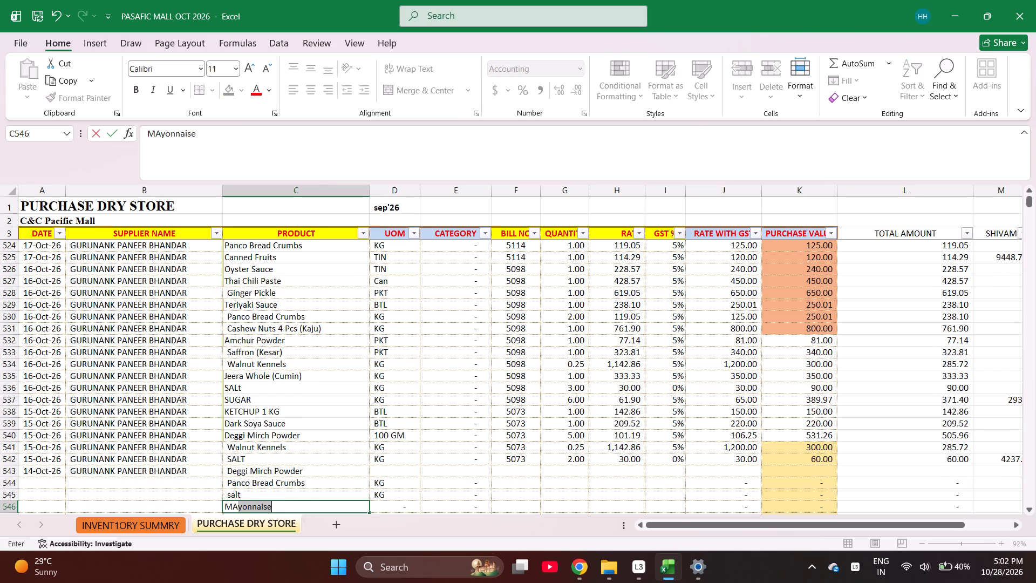
key("Return")
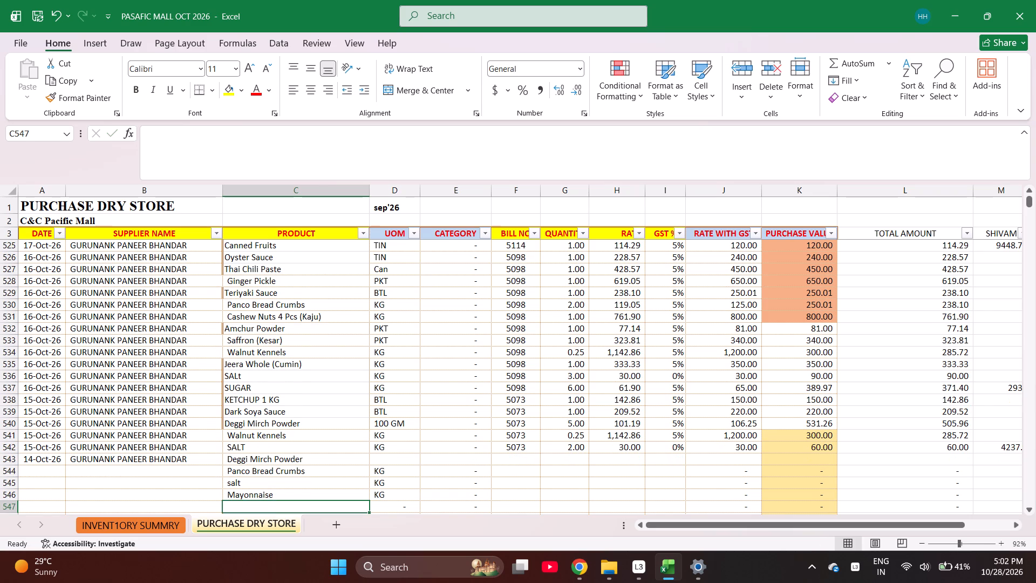
type("CAS")
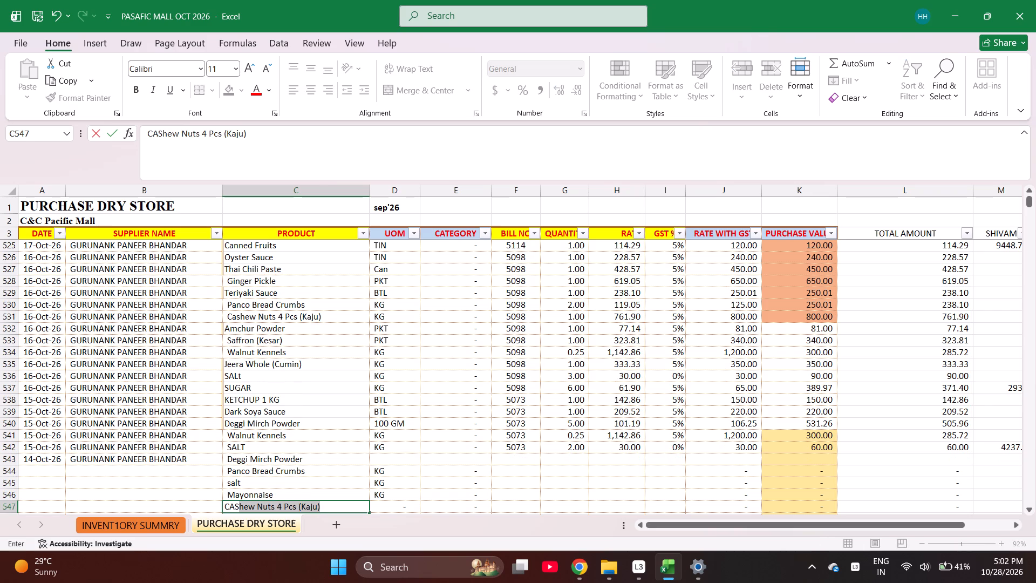
key("Return")
Enter bill number 5057 for the Deggi Mirch Powder entry in F543.
key("Right")
key("Right")
key("Right")
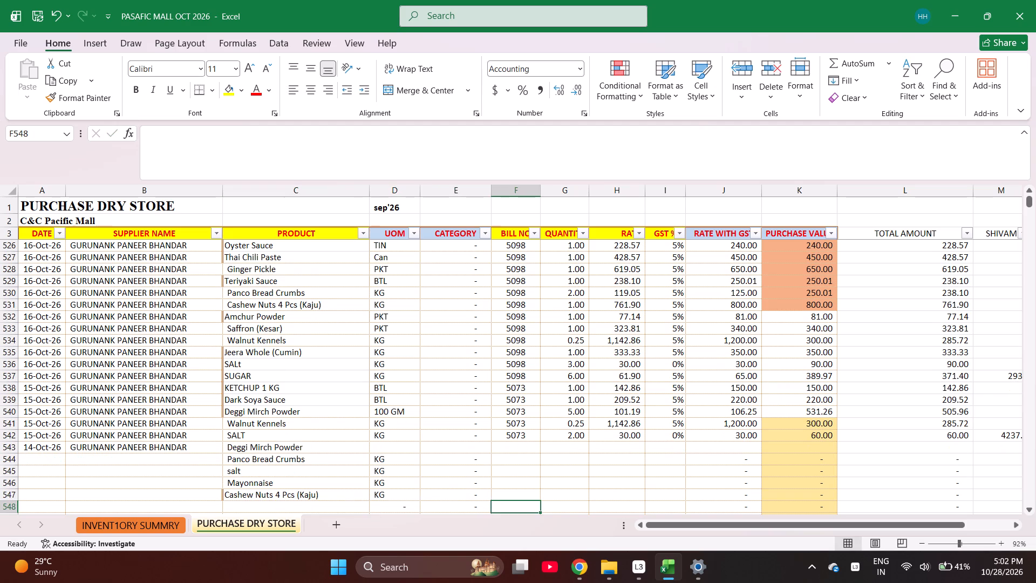
key("ctrl+Up")
key("Down")
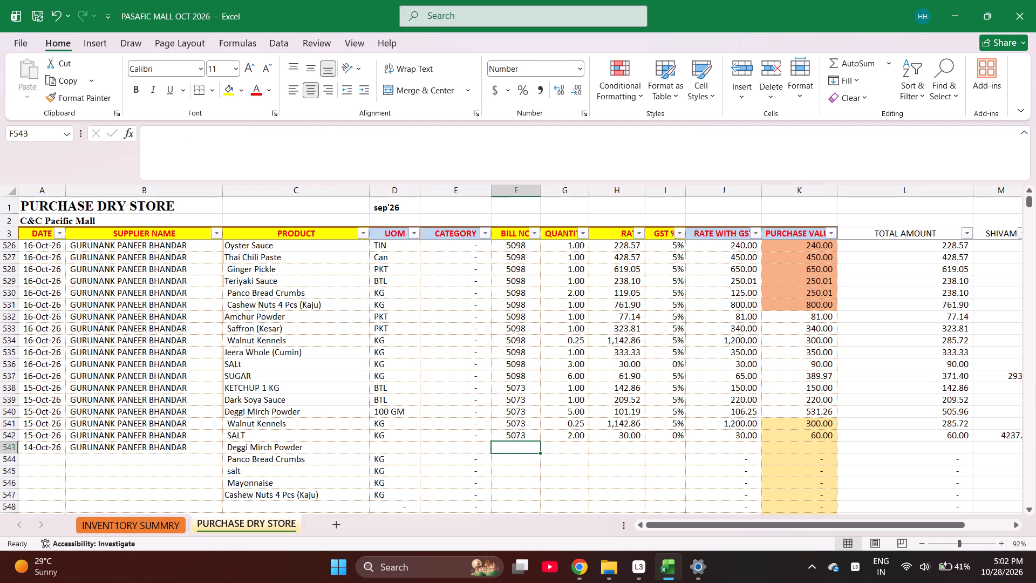
type("5057")
key("Right")
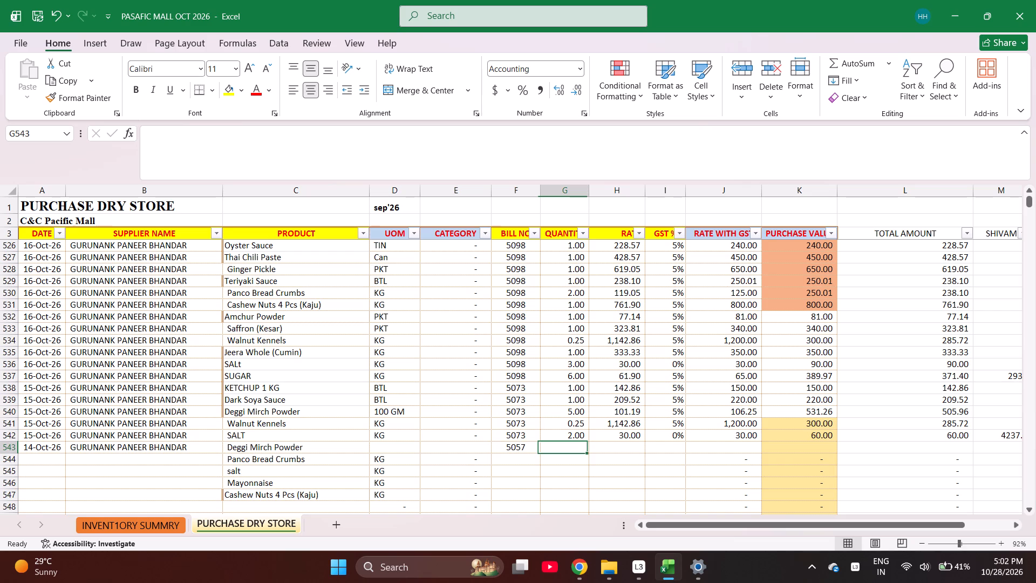
Enter the quantities 6, 4, 1, 4 and 0.50 for the five new products in G543 to G547.
key("6")
key("Return")
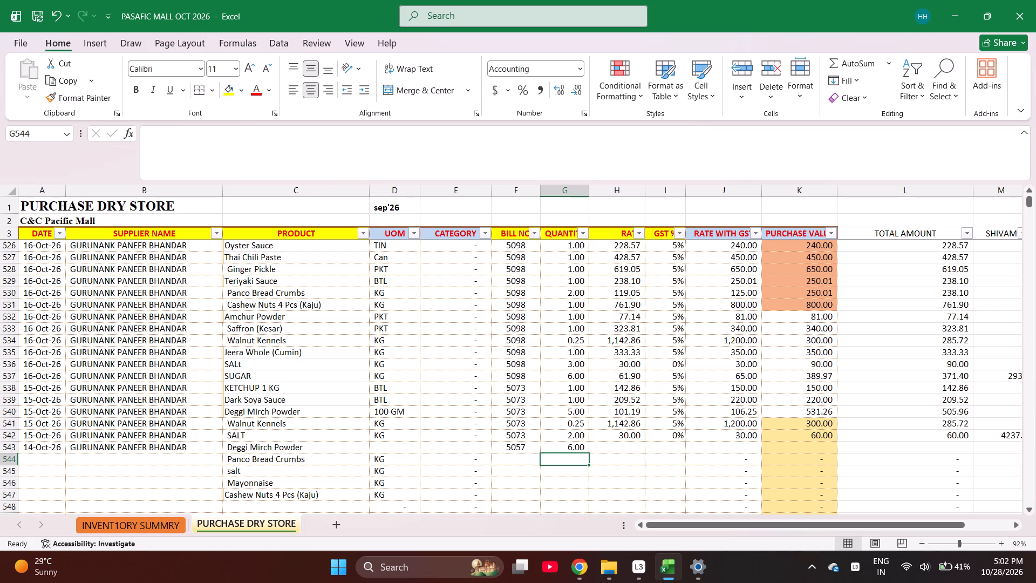
key("4")
key("Return")
key("4")
key("Return")
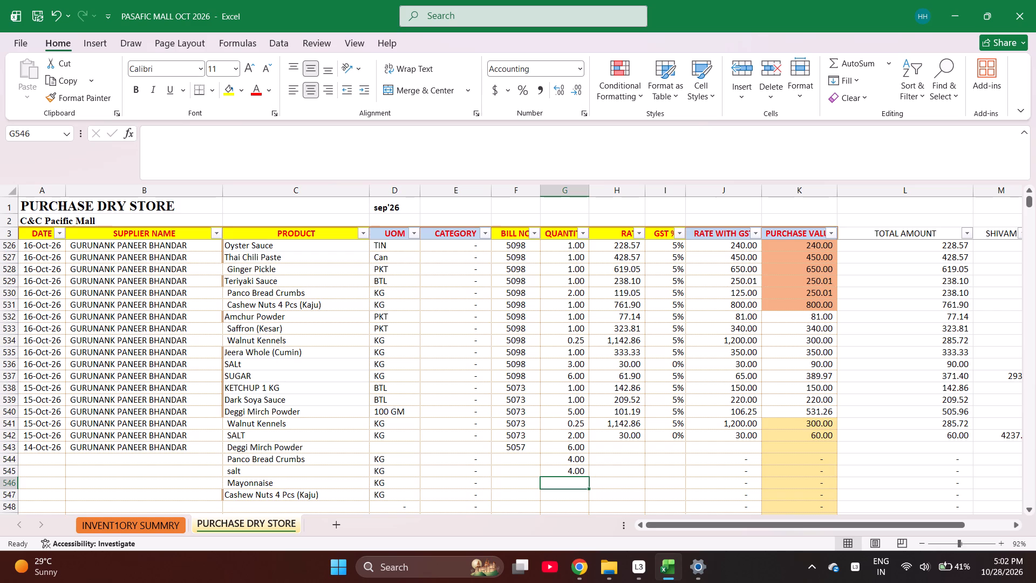
key("Up")
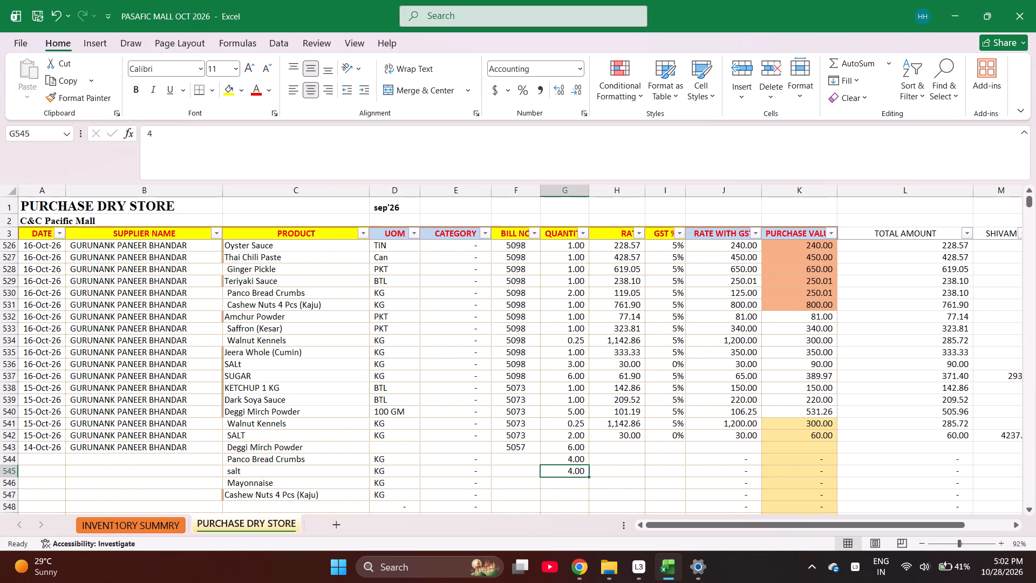
key("1")
key("Return")
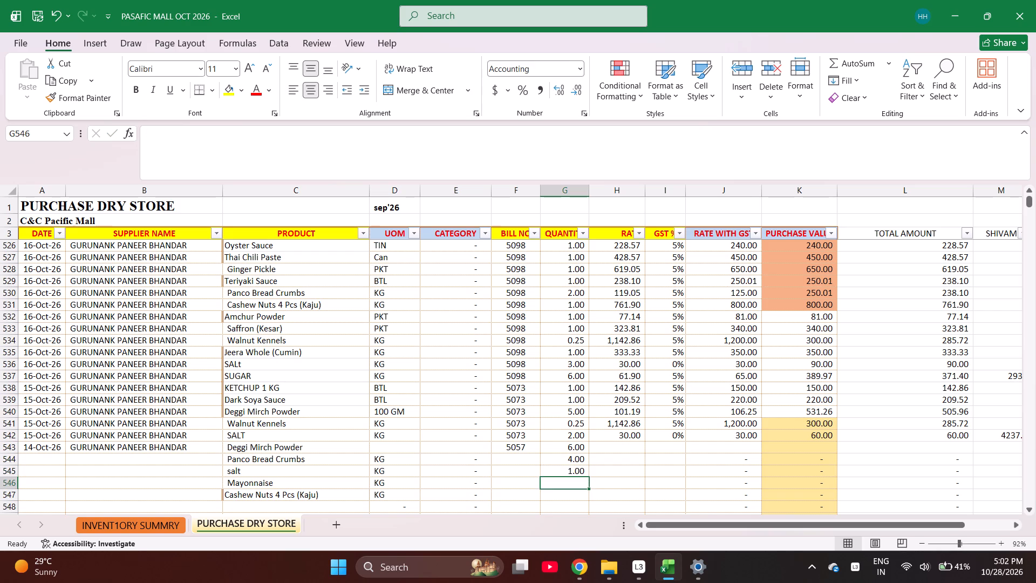
key("4")
key("Return")
type("0..50")
key("BackSpace")
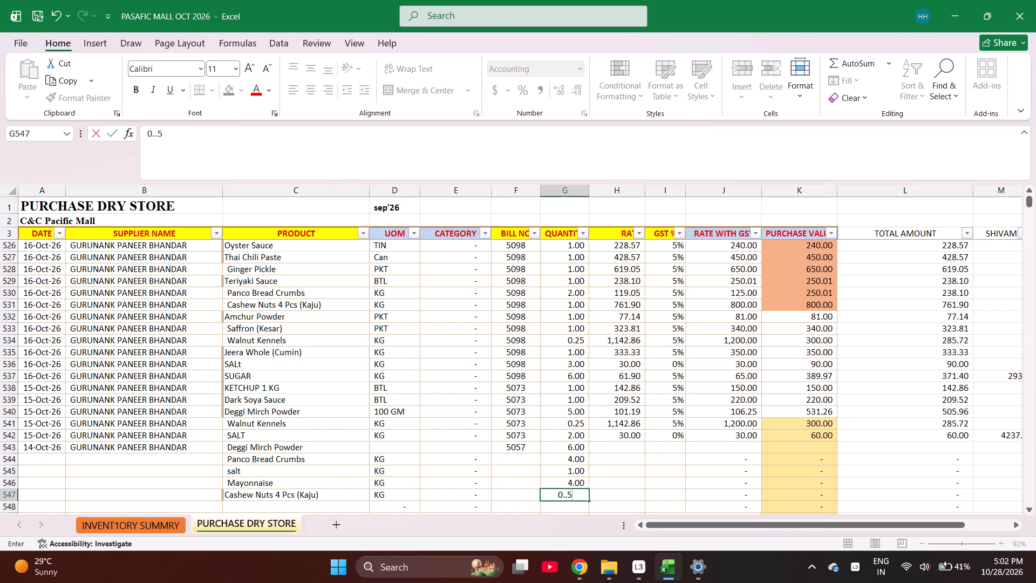
key("BackSpace")
key("BackSpace")
type("50")
key("Right")
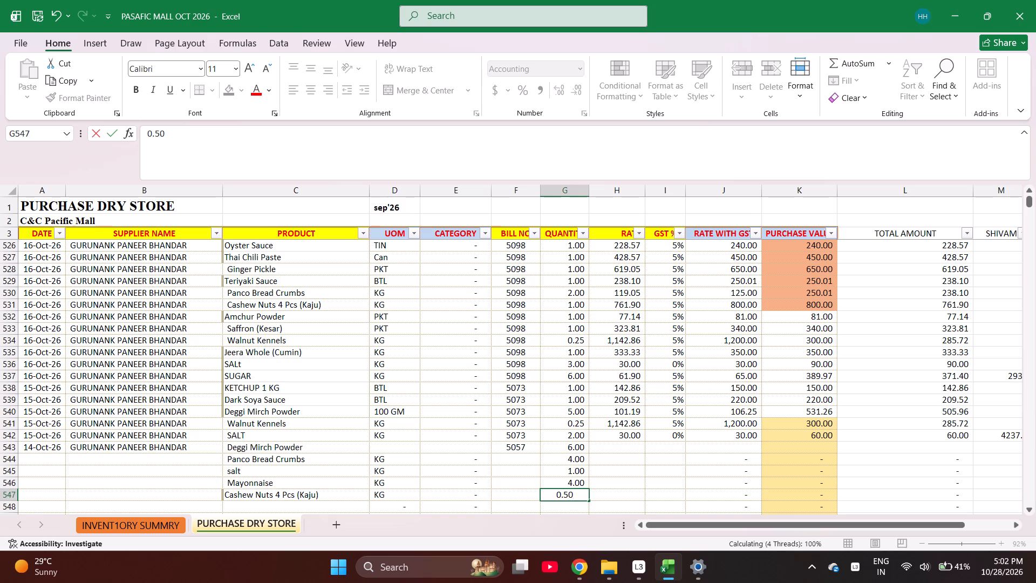
Enter the Deggi Mirch Powder rate in H543 as the formula =653.13/6.
key("ctrl+Up")
key("Down")
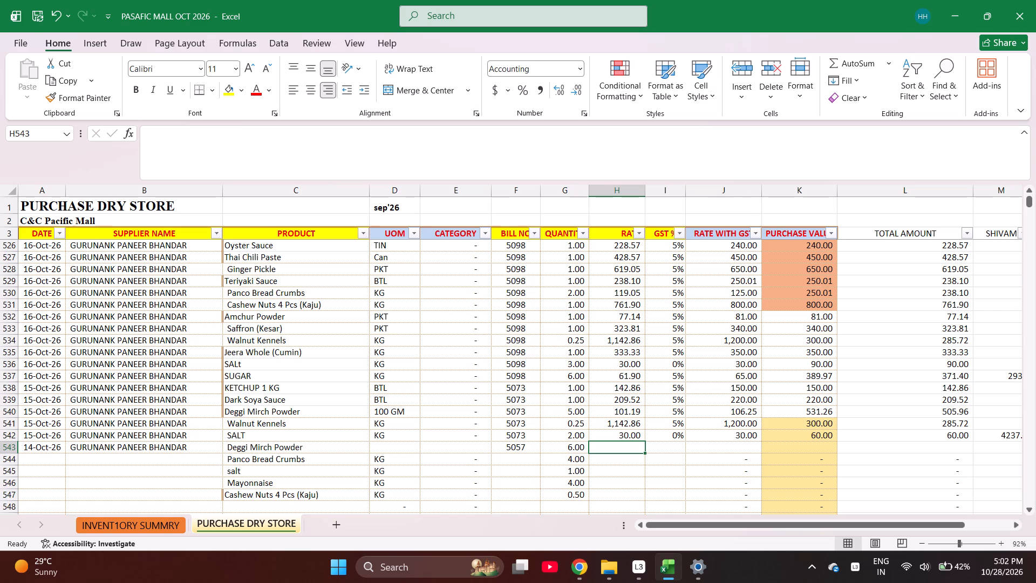
key("equal")
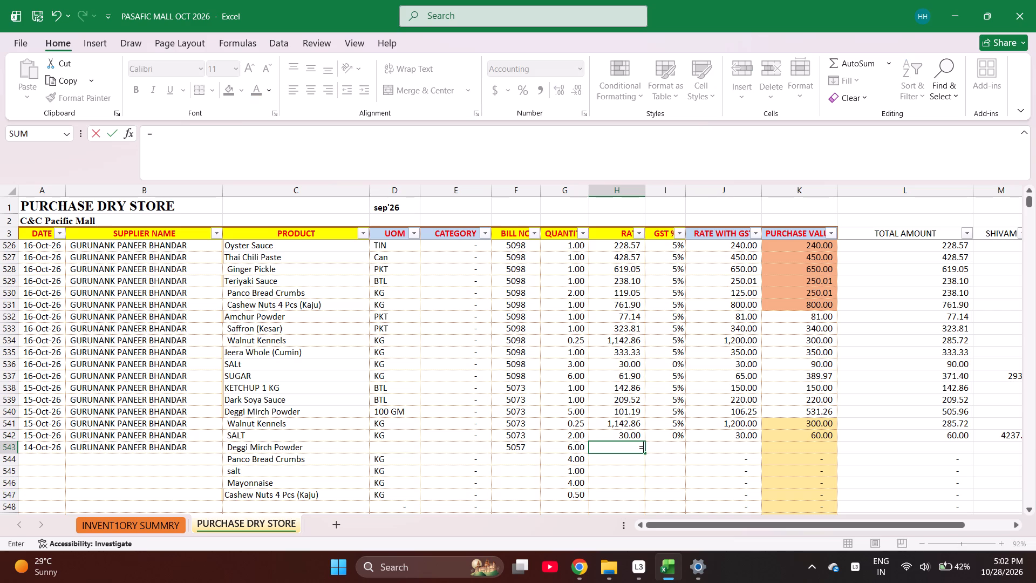
type("653")
type(".13")
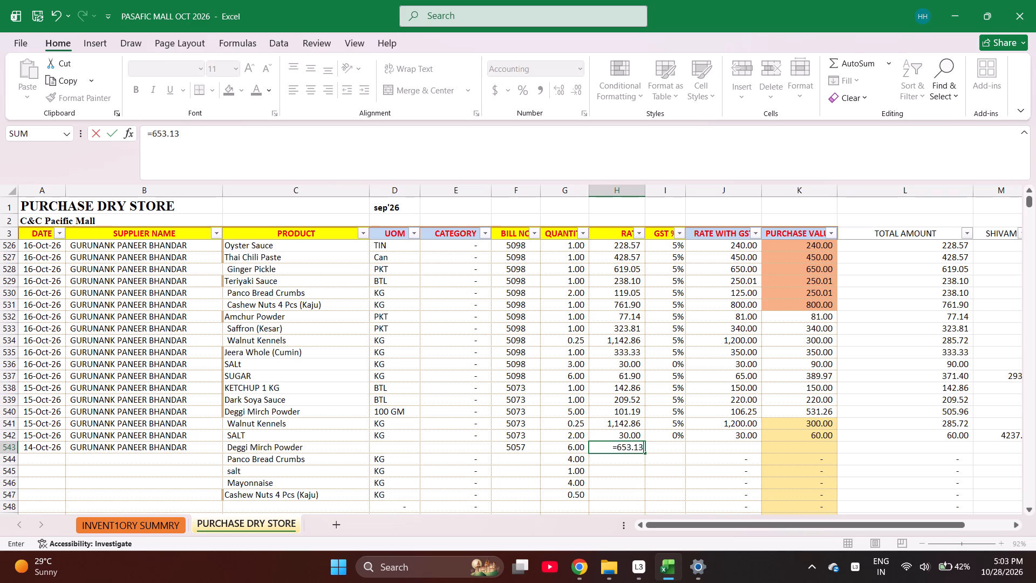
key("slash")
key("6")
key("Return")
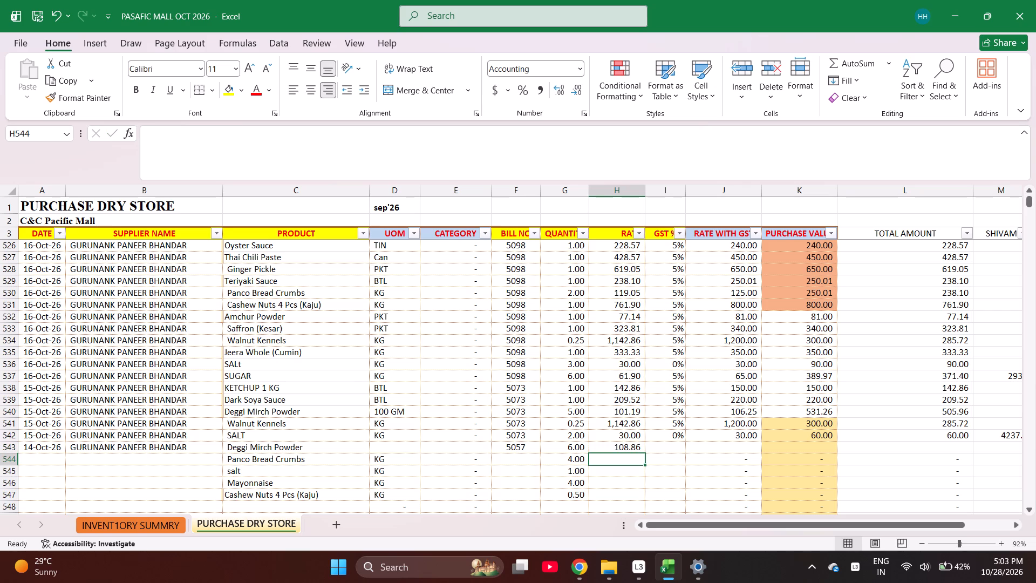
Enter the rates 114.29, 32, 104.76 and 761.90 for Panco Bread Crumbs, salt, Mayonnaise and Cashew Nuts in H544 to H547.
type("114")
type(".29")
key("Return")
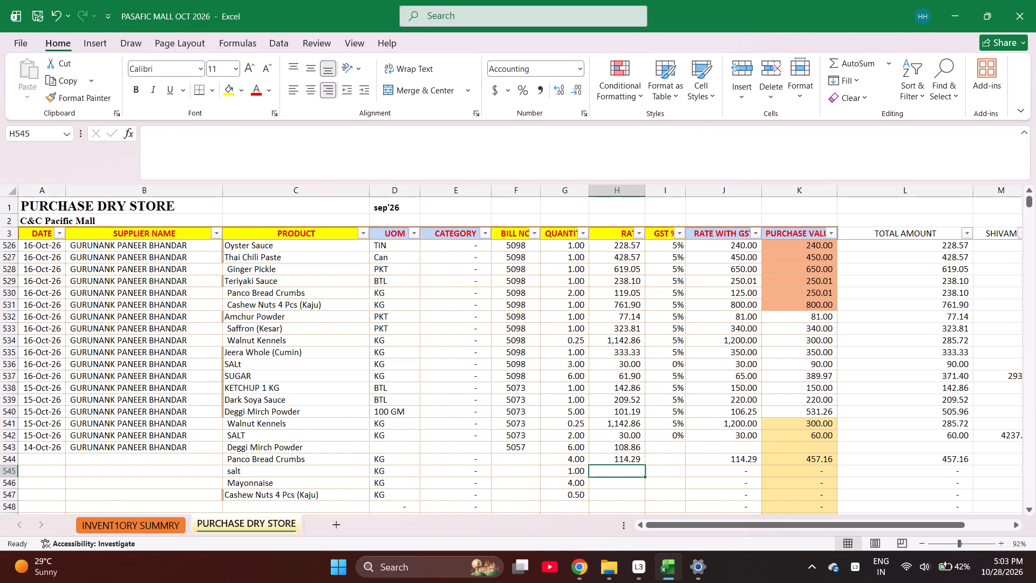
type("32")
key("Return")
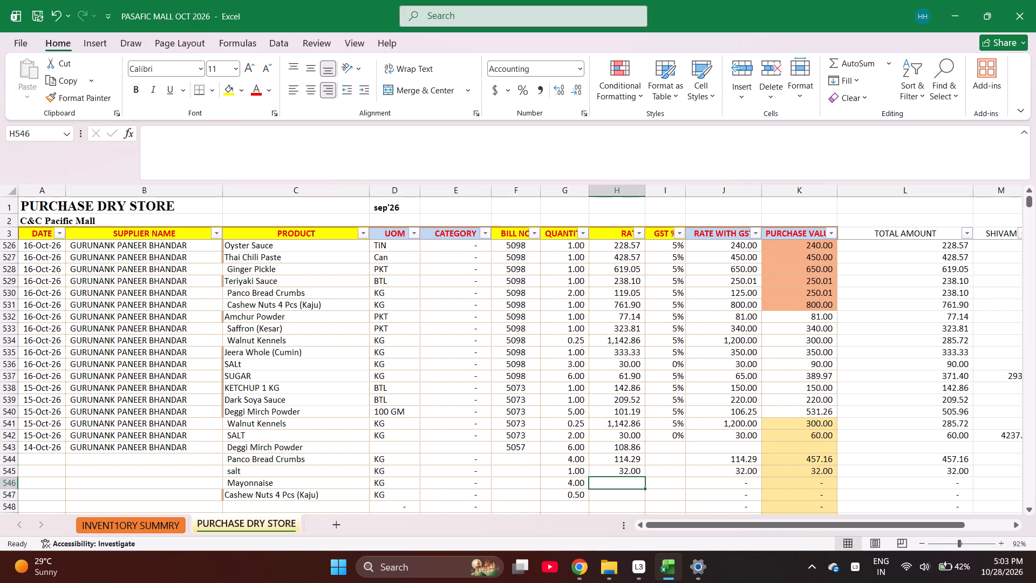
type("104.")
type("76")
key("Return")
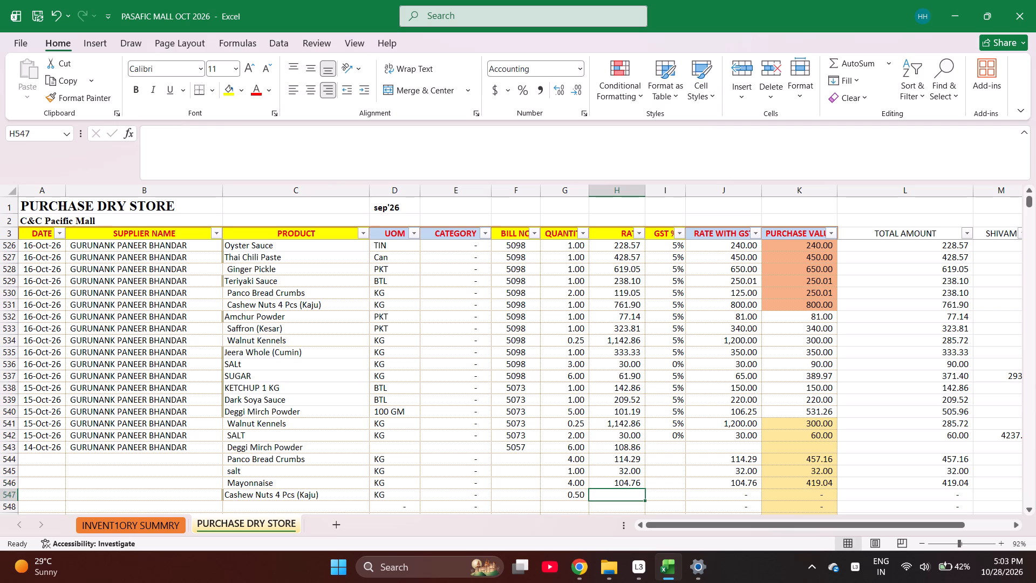
key("equal")
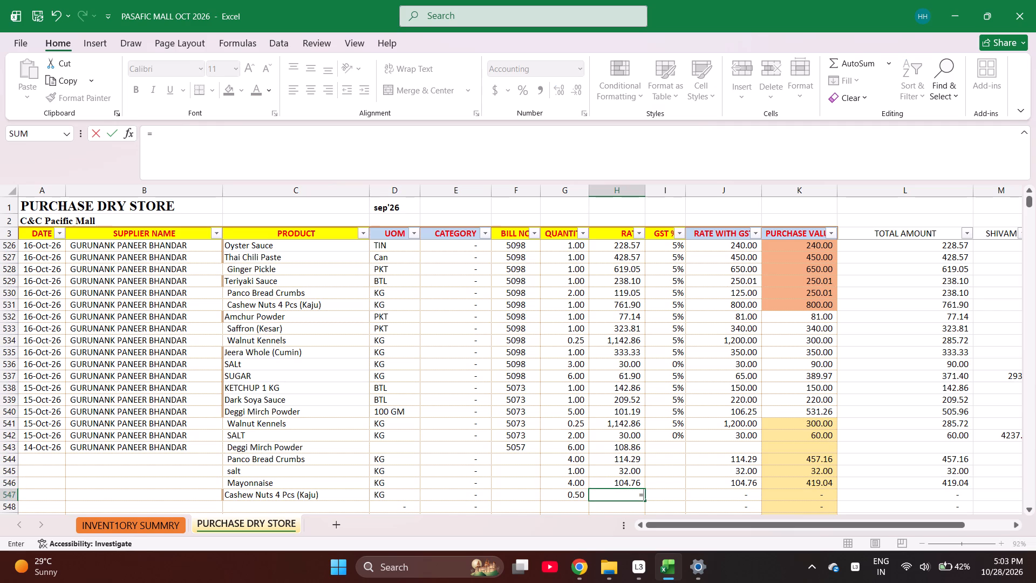
key("BackSpace")
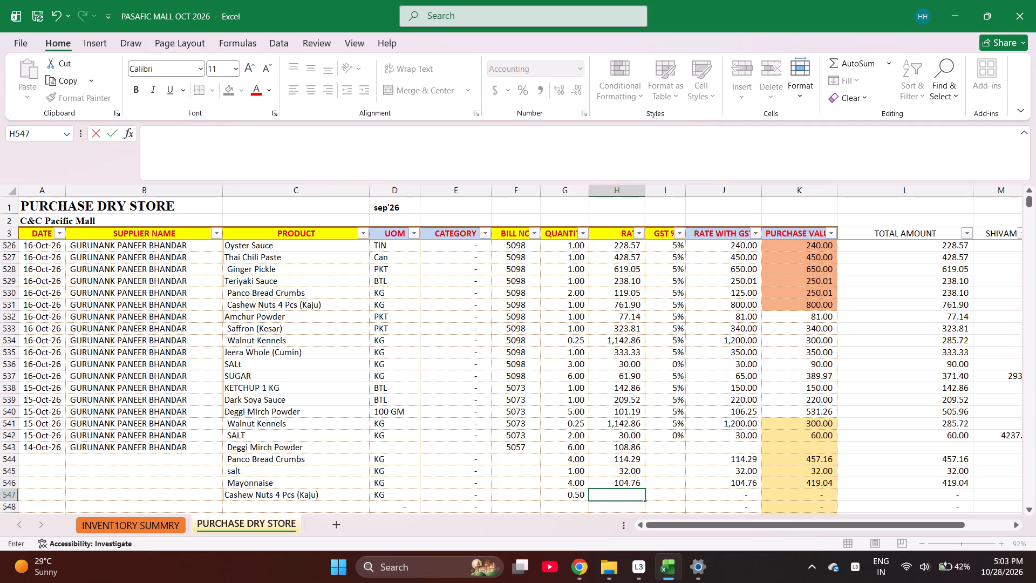
type("761.90")
key("Right")
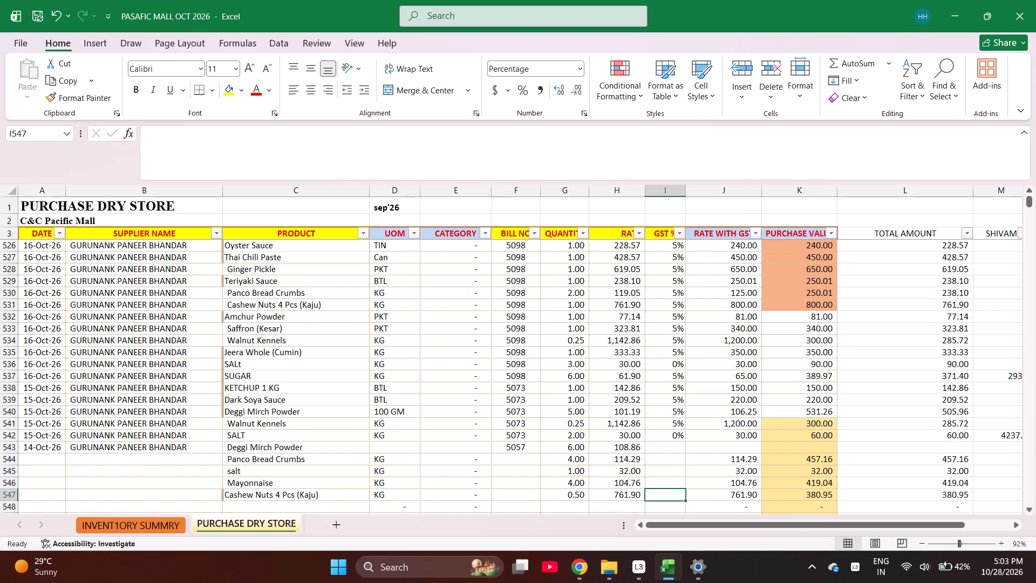
Enter a GST rate of 5% for all five products of bill 5057 in I543 to I547.
key("Up")
key("Up")
key("Up")
key("Up")
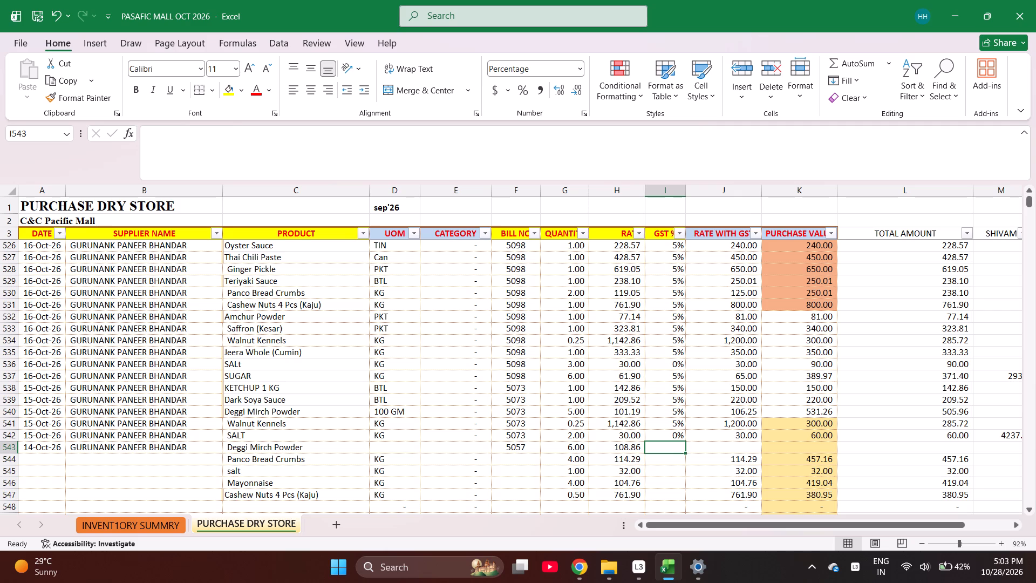
key("5")
key("Return")
key("5")
key("Return")
key("5")
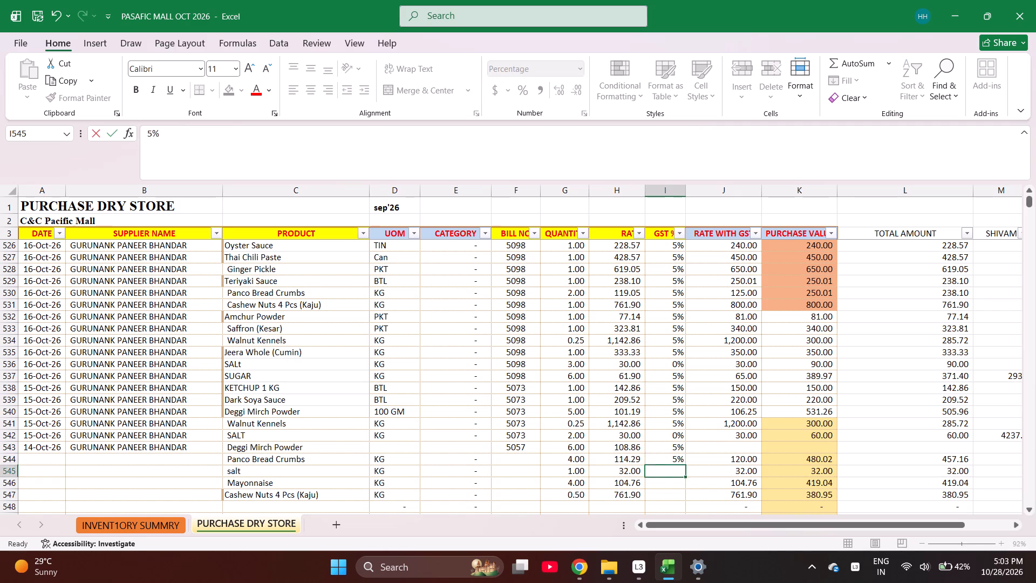
key("Return")
key("5")
key("Return")
key("5")
key("Return")
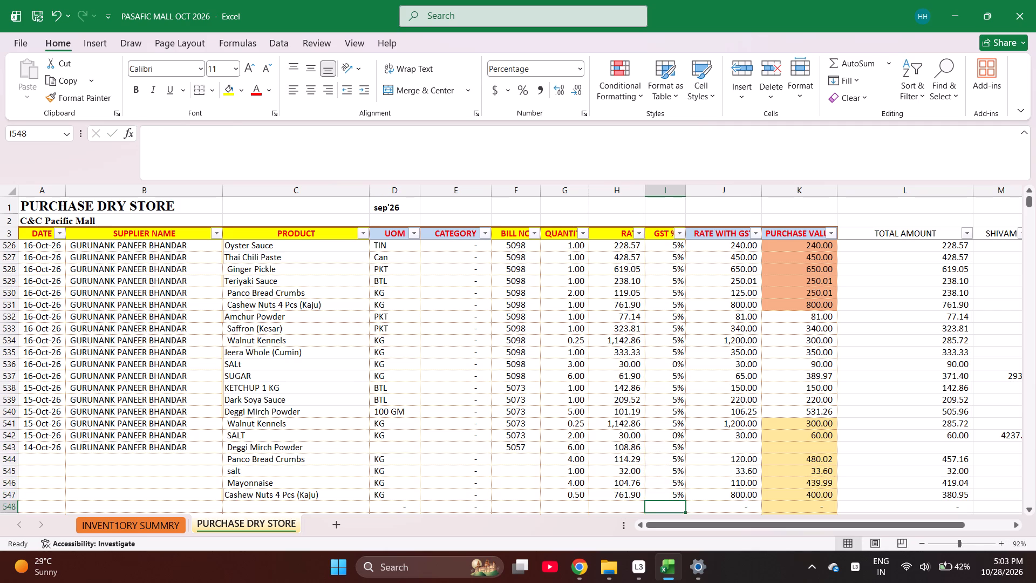
Change the GST rate of the salt entry in I545 to 0%.
key("Up")
key("Up")
key("Up")
key("0")
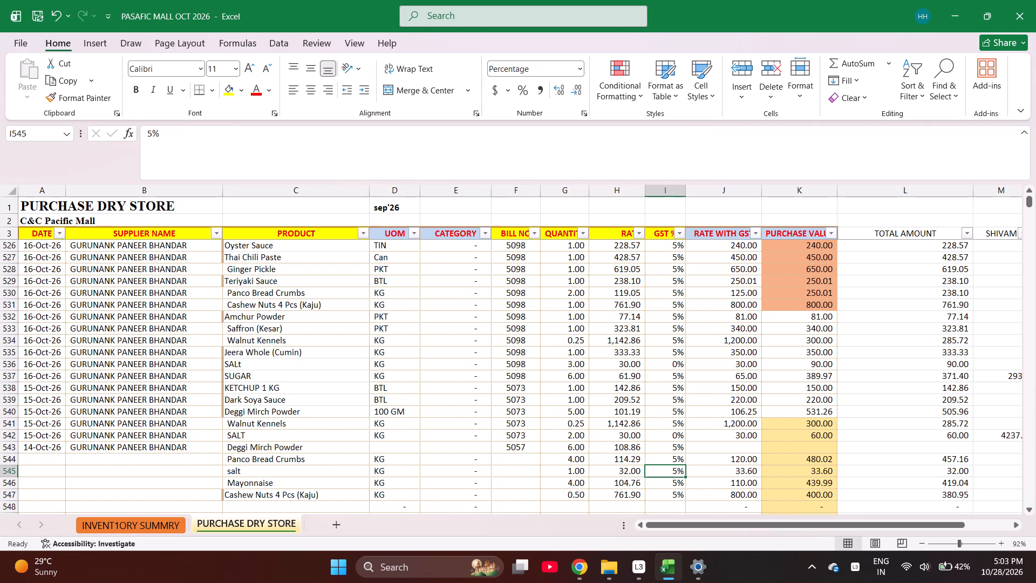
key("Up")
Fill the Rate with GST and Purchase Value formulas from row 542 down into J543 and K543.
key("Up")
key("Up")
key("Right")
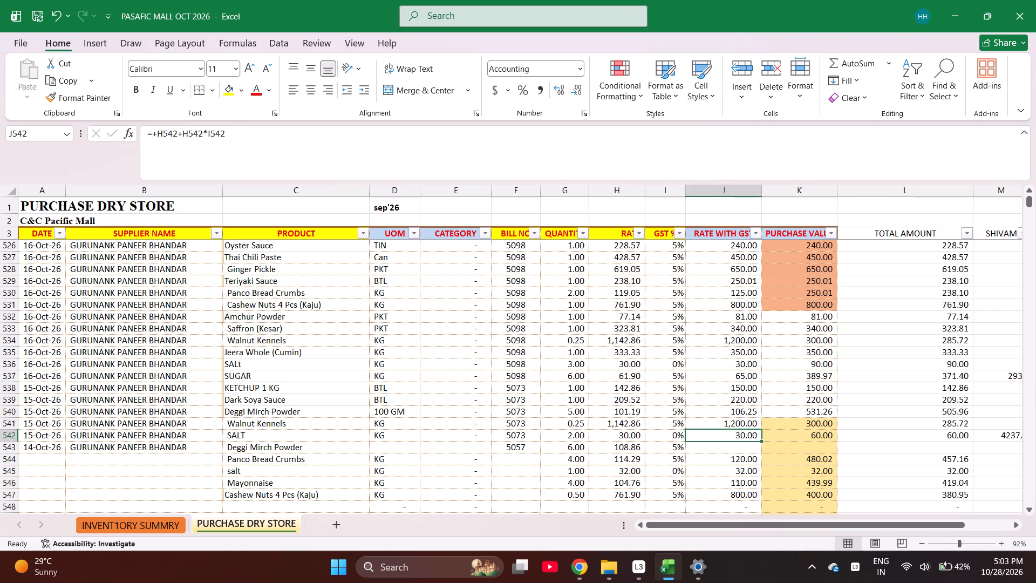
key("shift+Right")
key("shift+Down")
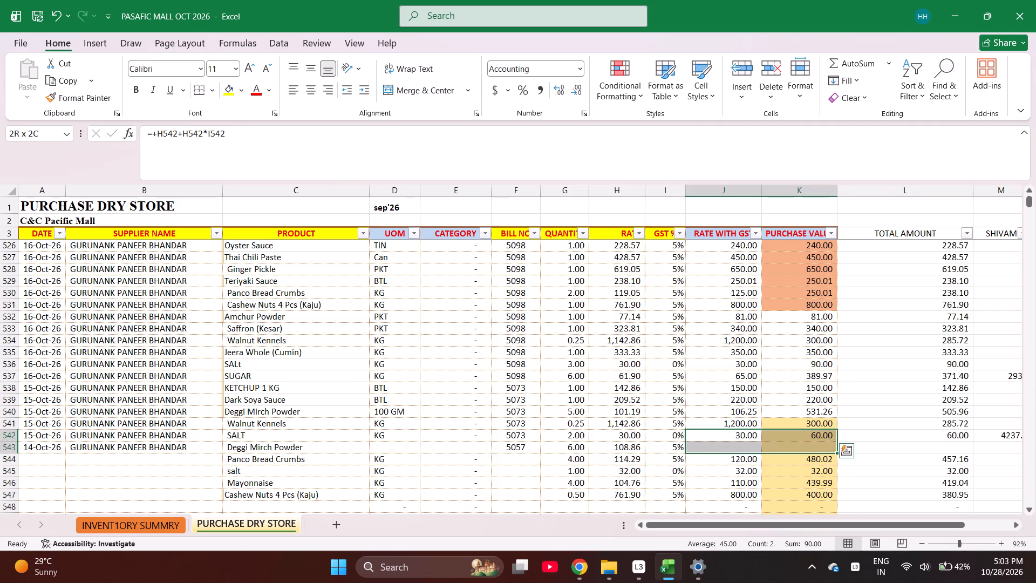
key("ctrl+d")
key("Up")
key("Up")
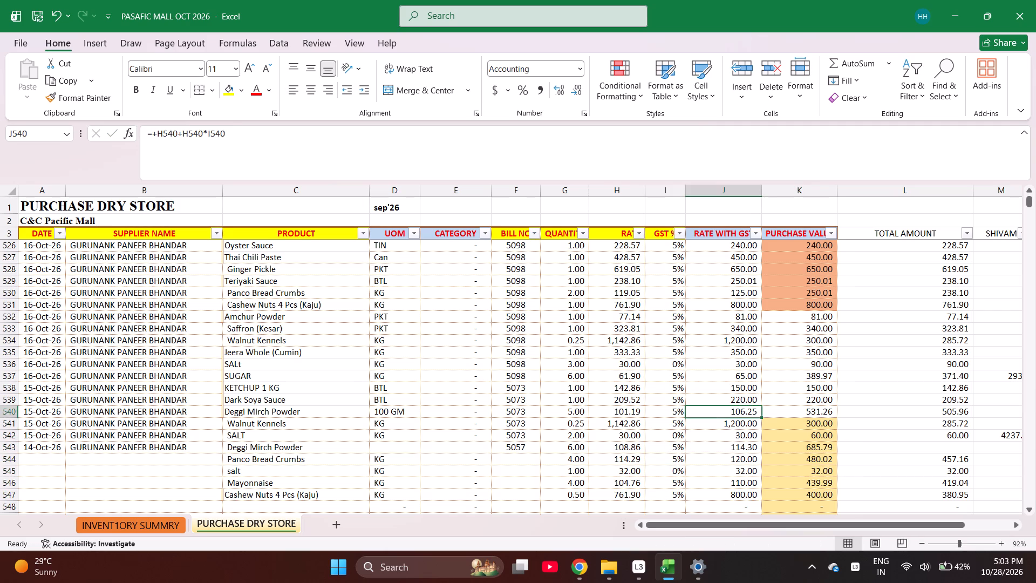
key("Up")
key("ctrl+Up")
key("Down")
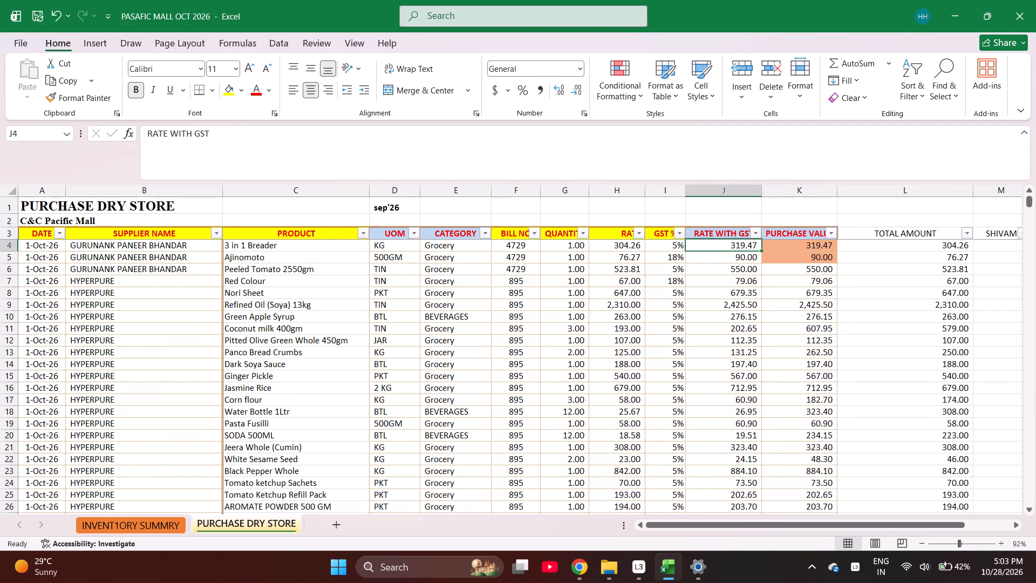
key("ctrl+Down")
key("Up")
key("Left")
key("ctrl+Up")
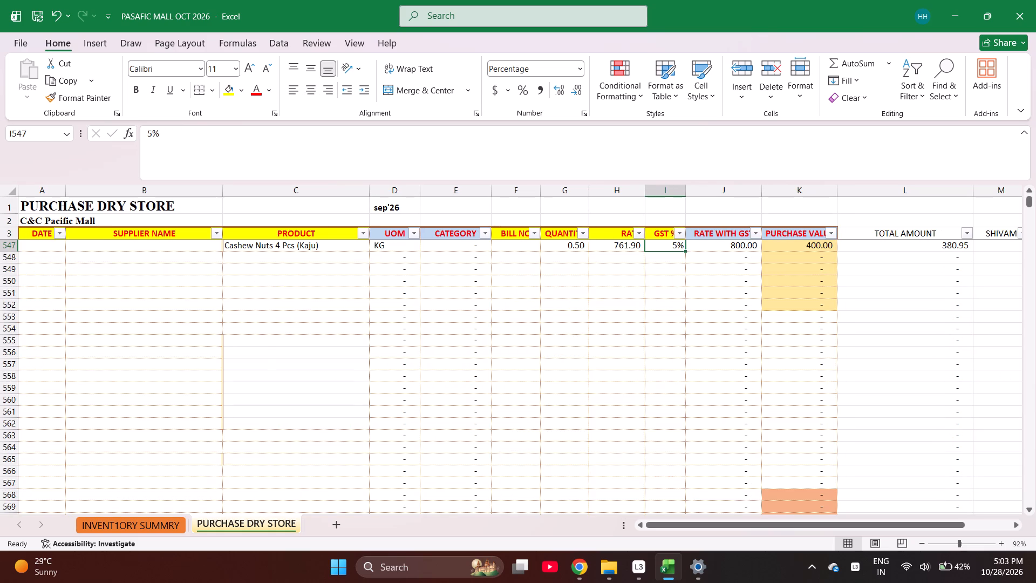
Fill the Total Amount formula from row 542 down into L543 for Deggi Mirch Powder.
key("Right")
key("Up")
key("Up")
key("Up")
key("Up")
key("Up")
key("Up")
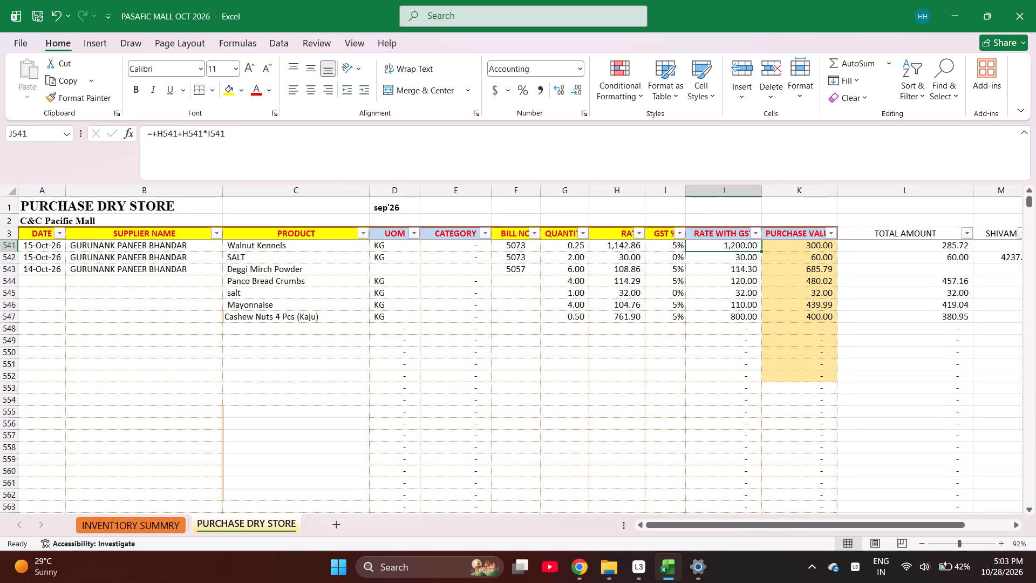
key("Down")
key("Down")
key("Right")
key("Right")
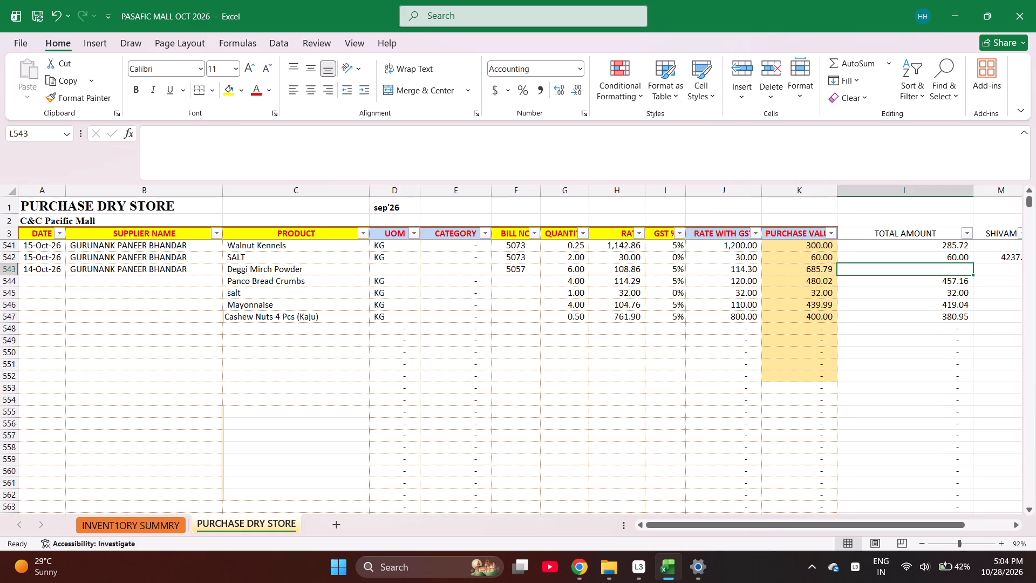
key("Left")
key("Right")
key("ctrl+d")
Check the sum of the bill 5057 total amounts in L543 to L547.
key("Down")
key("shift+Down")
key("shift+Down")
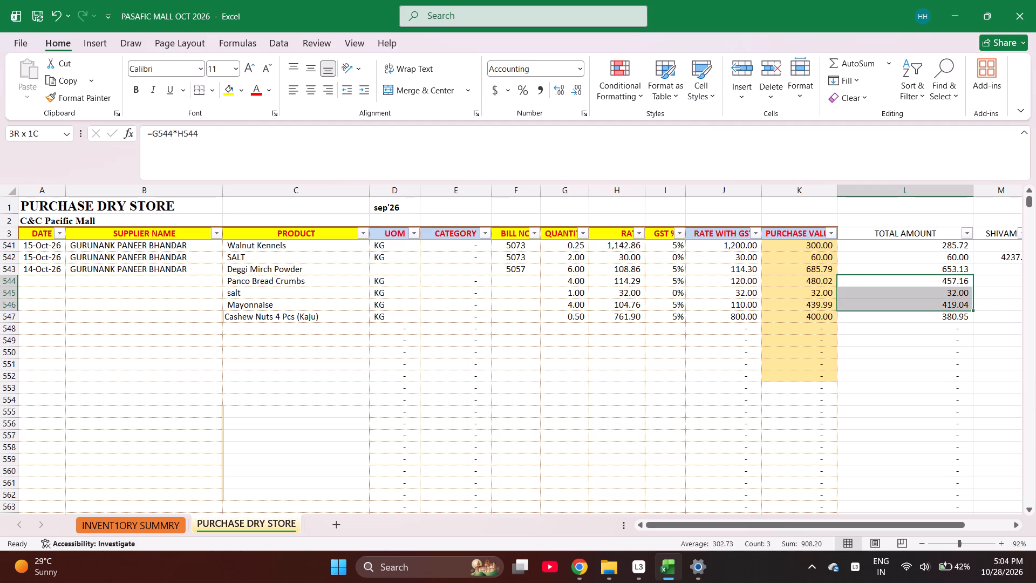
key("Up")
key("shift+Down")
key("shift+Down")
key("shift+Down")
key("shift+Down")
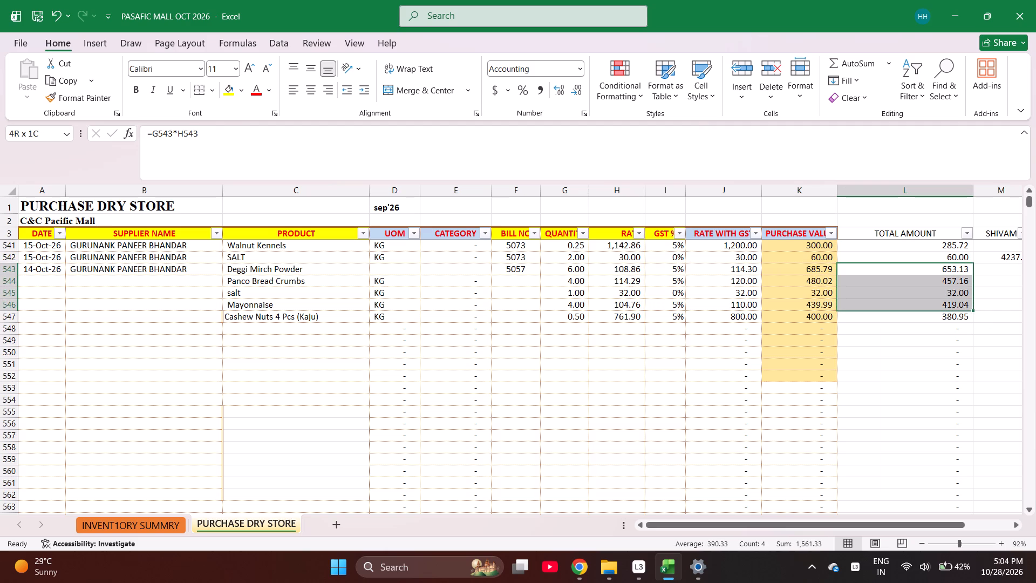
scroll(534, 236, "left", 1)
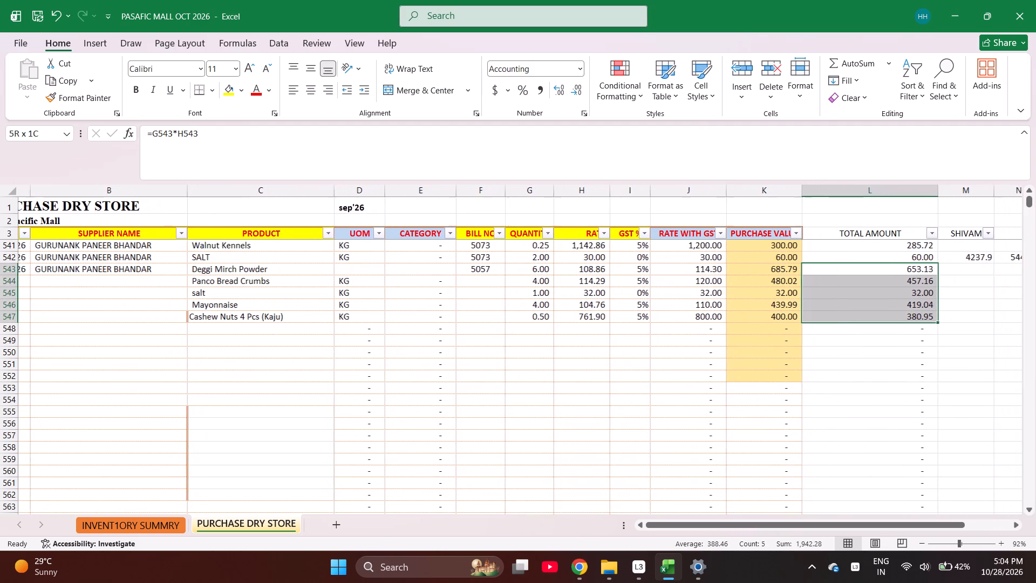
scroll(534, 236, "left", 1)
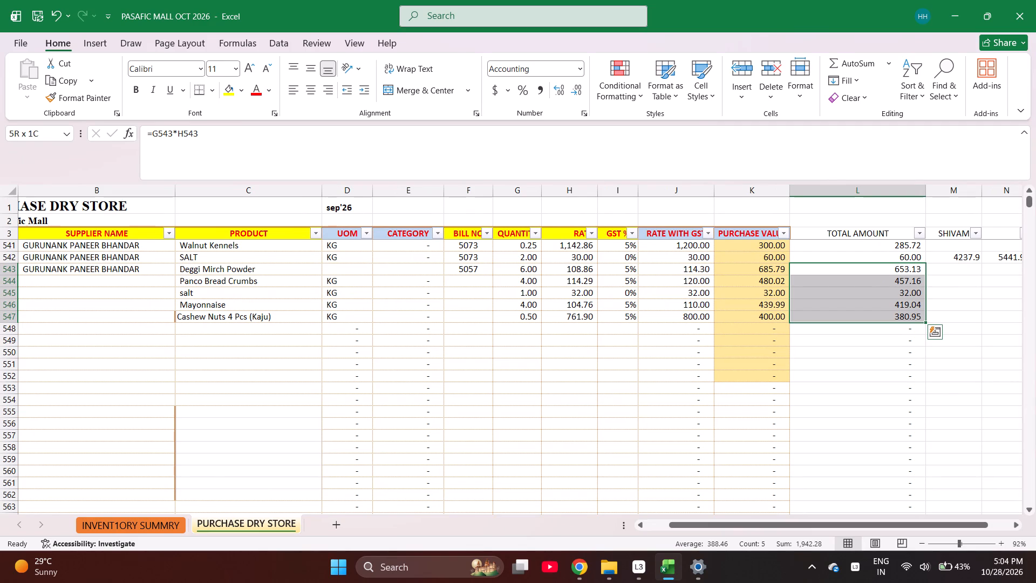
Enter the sum 2880+720+590+361.90+228.57+2209.52 in M547 of the Cashew Nuts row.
key("Right")
key("Right")
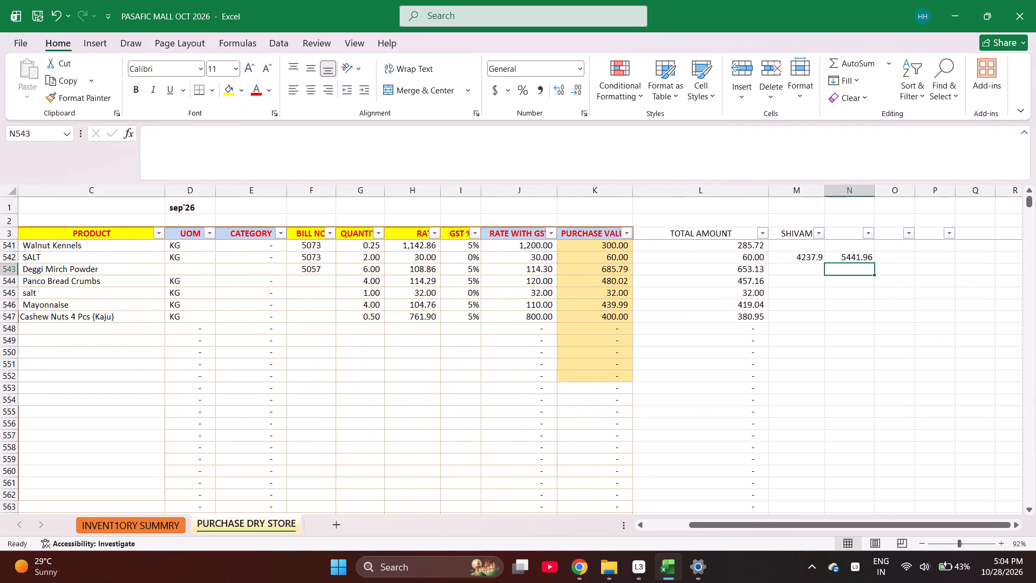
key("Left")
key("Left")
key("Down")
key("Down")
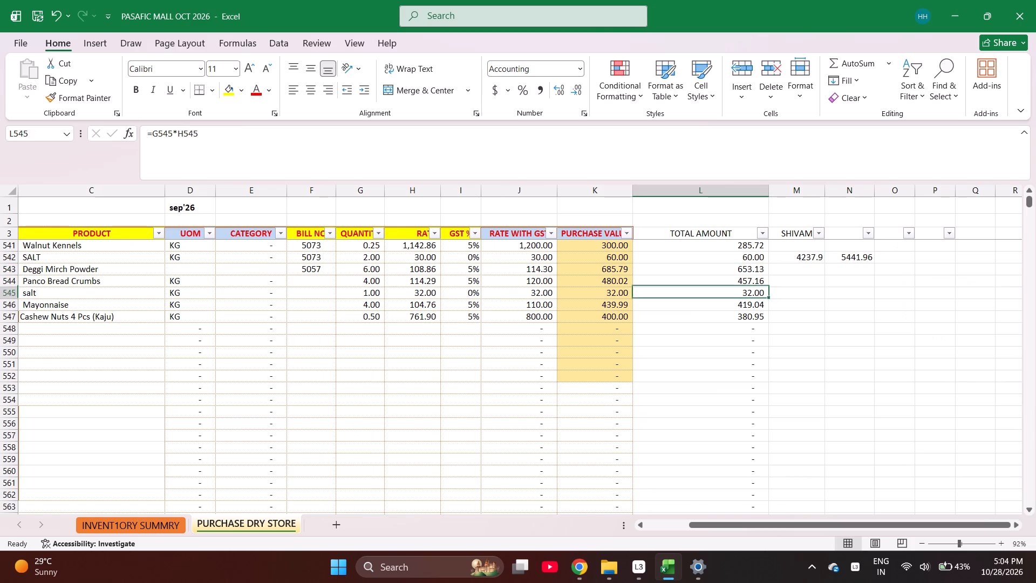
key("Right")
key("Down")
key("Down")
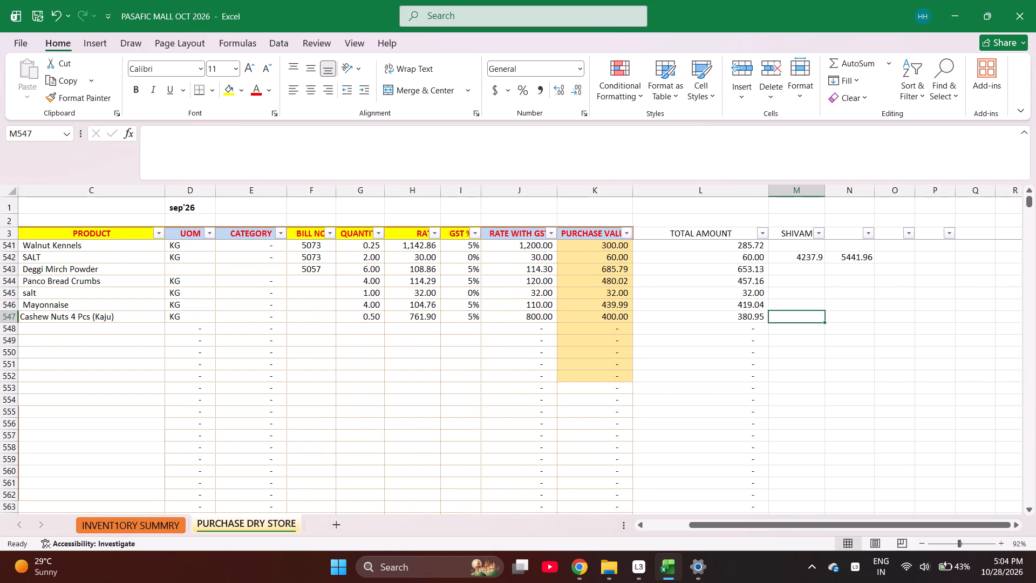
key("plus")
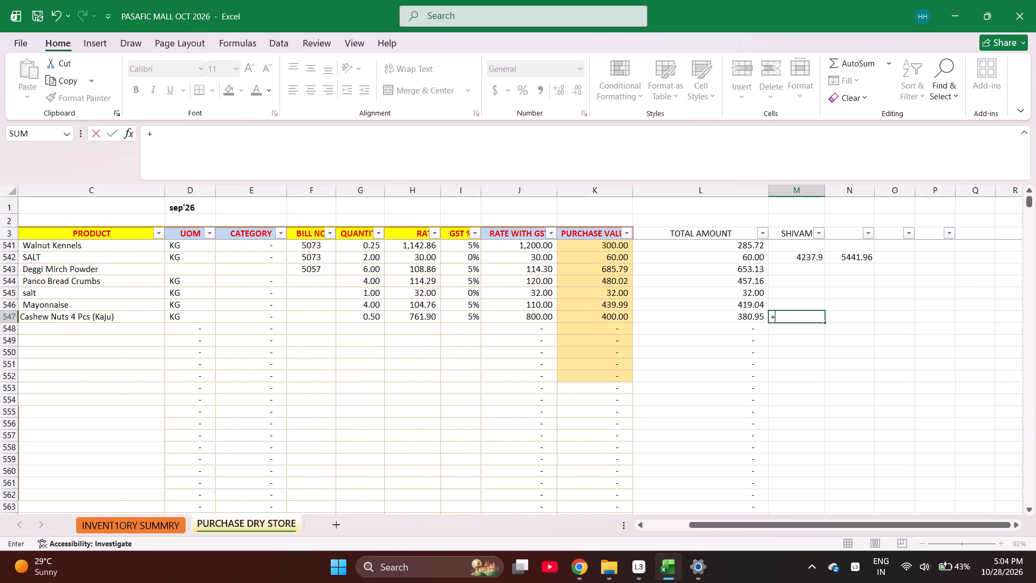
type("2880+")
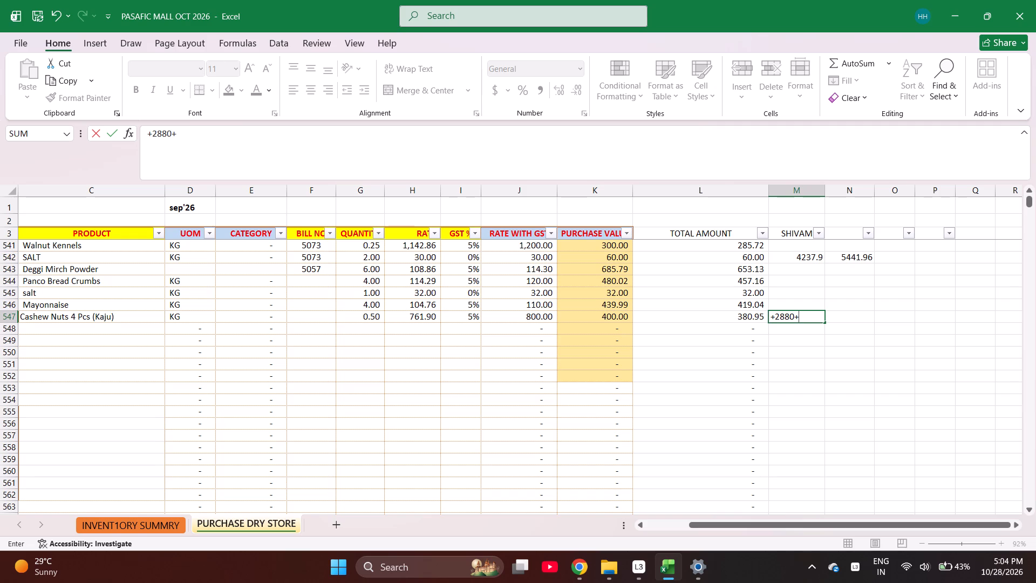
type("720+")
type("590+")
type("361")
type(".90+")
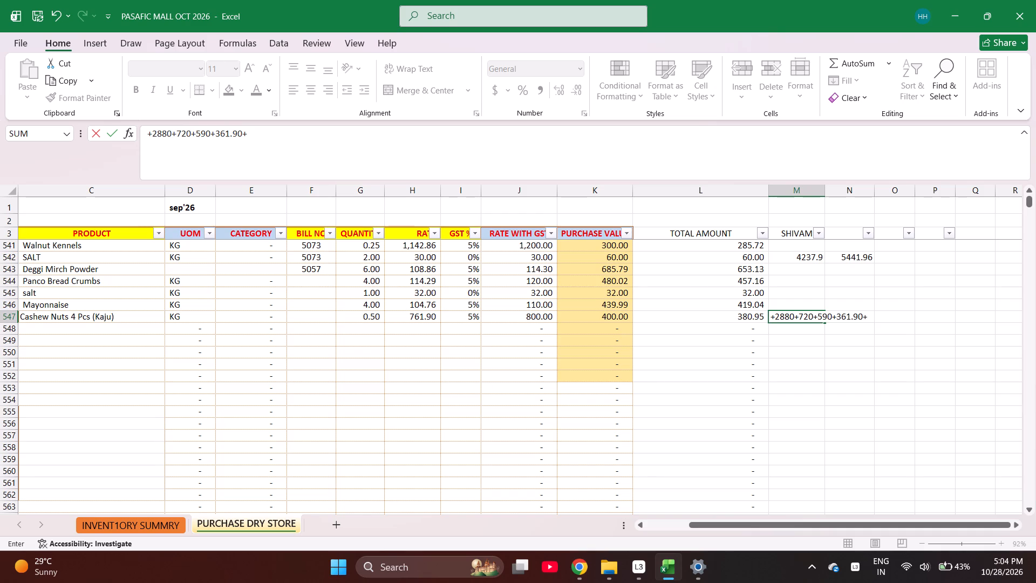
type("228")
type(".57+")
type("2209")
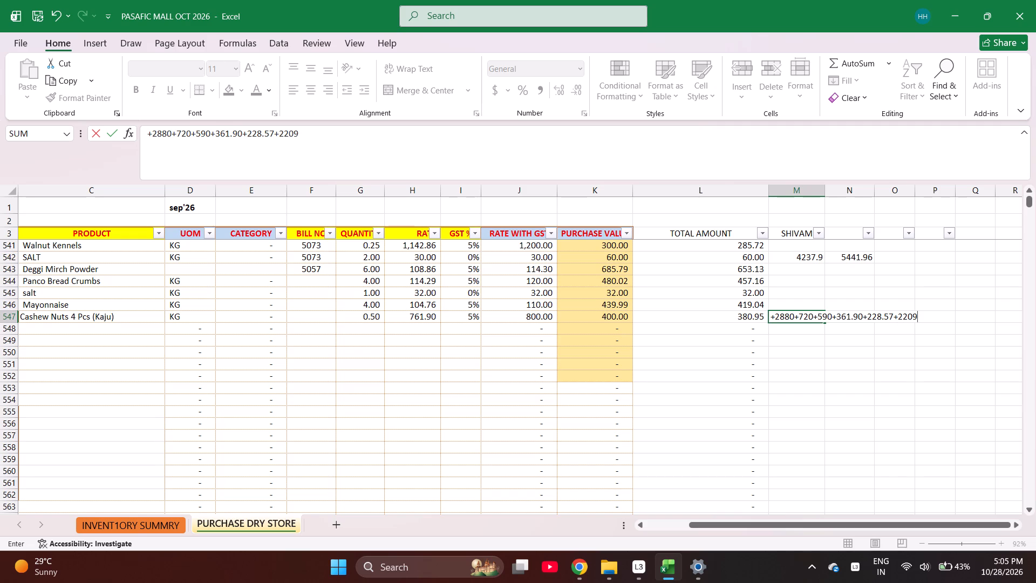
type(".52")
key("Return")
Recheck the sum of the bill 5057 total amounts in L543 to L547.
key("Up")
key("Right")
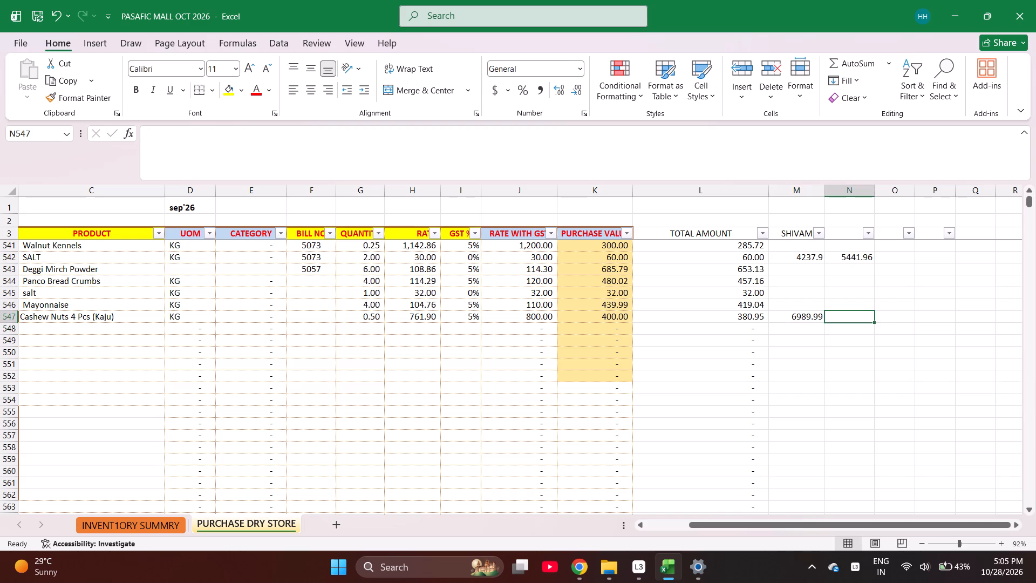
key("plus")
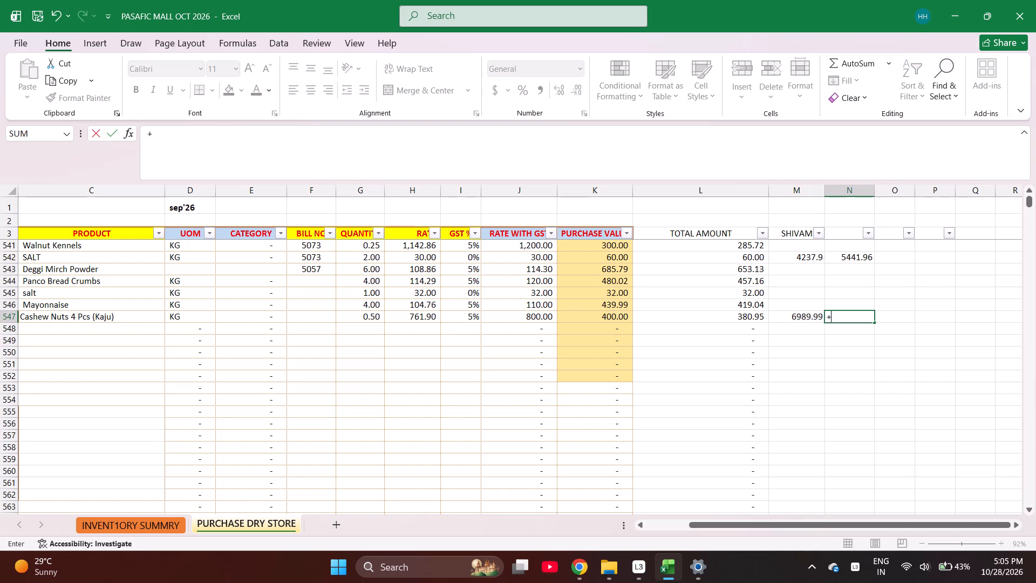
key("Escape")
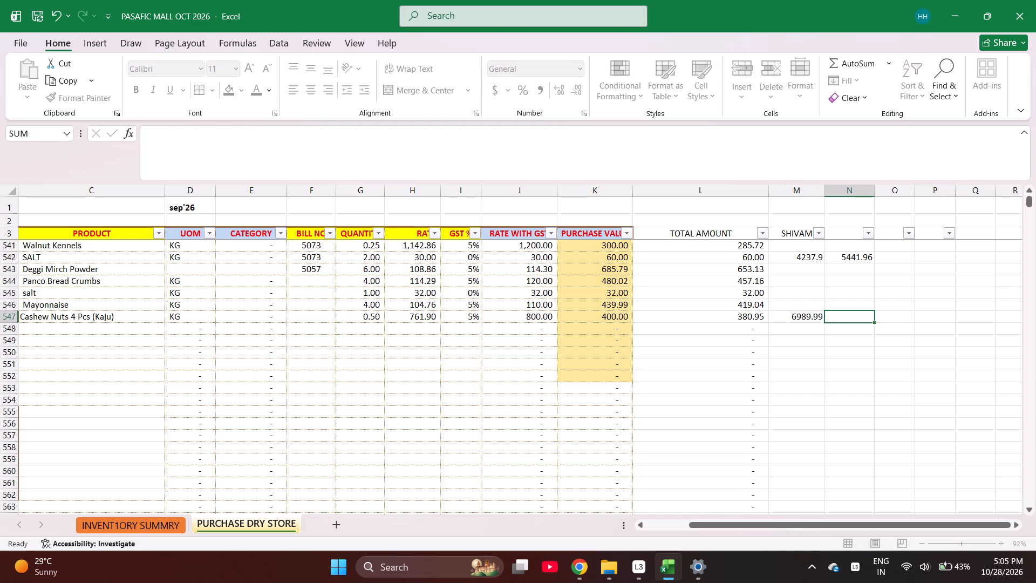
key("Left")
key("Left")
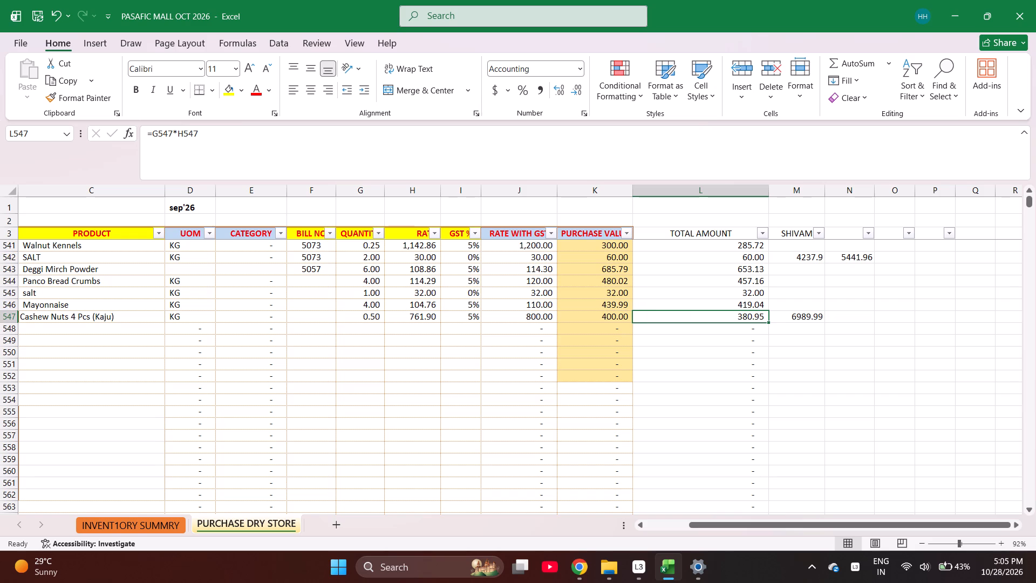
key("shift+Up")
key("shift+Up")
key("shift+Up")
key("shift+Up")
key("shift+Up")
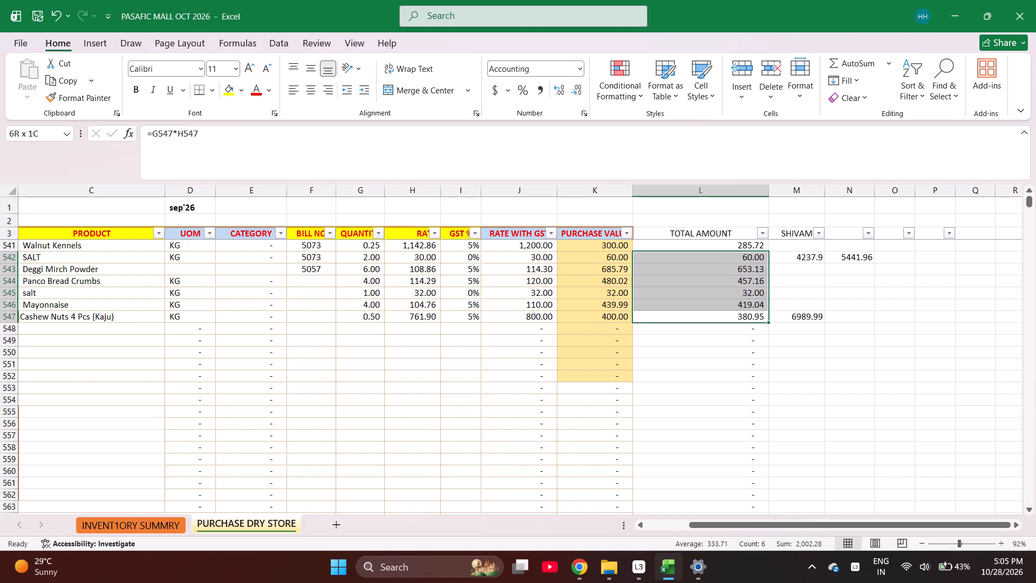
key("shift+Down")
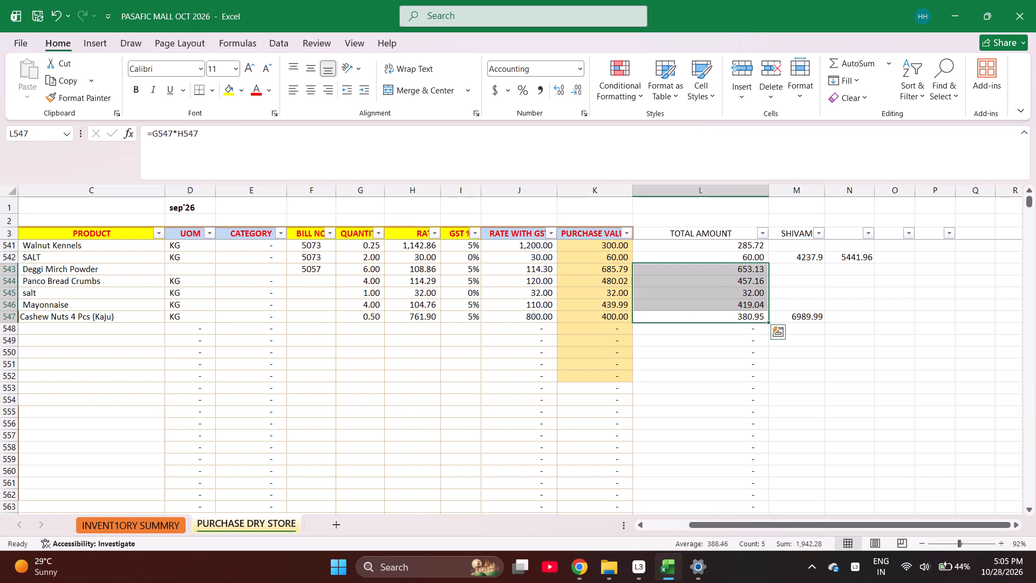
Enter a formula in N547 adding 1942.28 to M547.
key("Right")
key("Right")
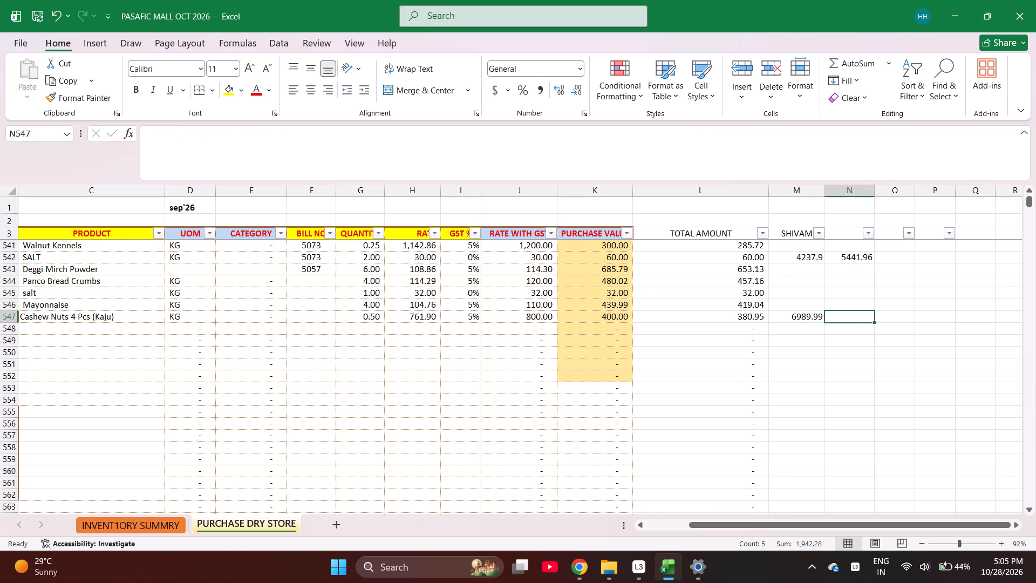
type("+1942.28+")
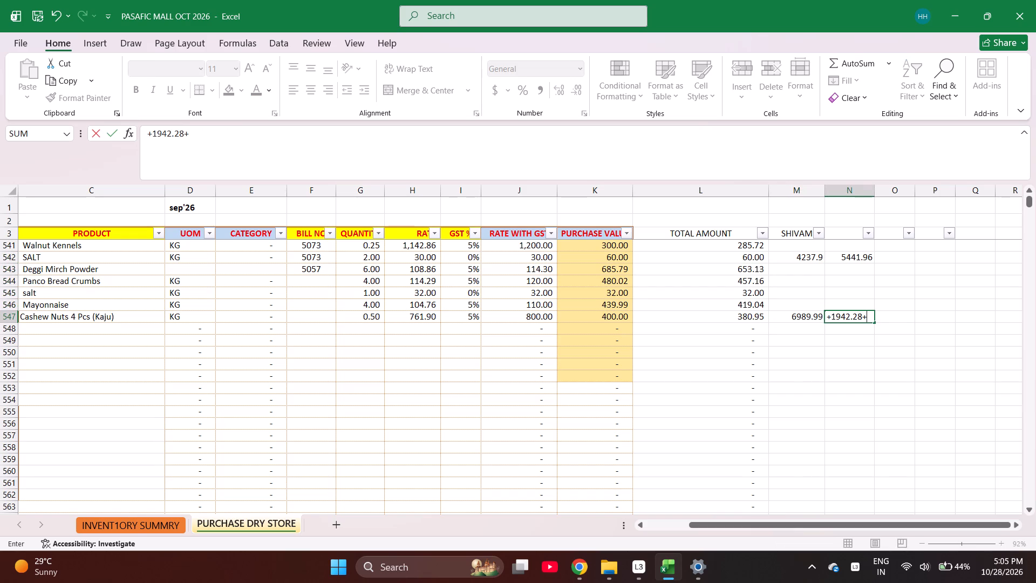
key("Left")
key("Return")
key("Up")
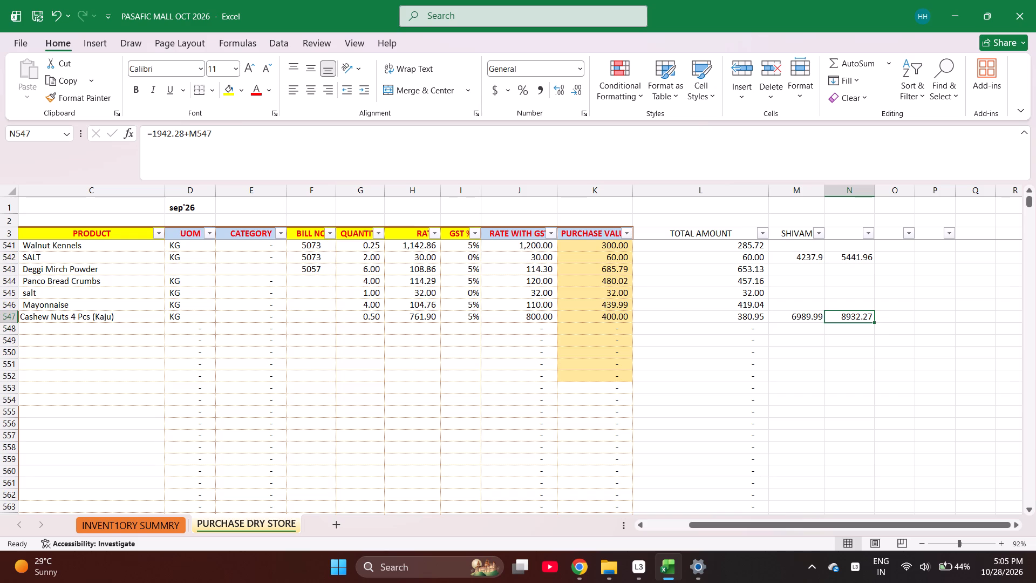
Fill the date 14-Oct-26 and supplier GURUNANK PANEER BHANDAR from row 543 down through row 547.
key("ctrl+Left")
key("ctrl+Left")
key("ctrl+Left")
key("ctrl+Left")
key("ctrl+Left")
key("ctrl+Left")
key("ctrl+Left")
key("ctrl+Left")
key("ctrl+Left")
key("ctrl+Left")
key("ctrl+Left")
key("ctrl+Left")
key("ctrl+Left")
key("ctrl+Left")
key("ctrl+Left")
key("ctrl+Left")
key("ctrl+Left")
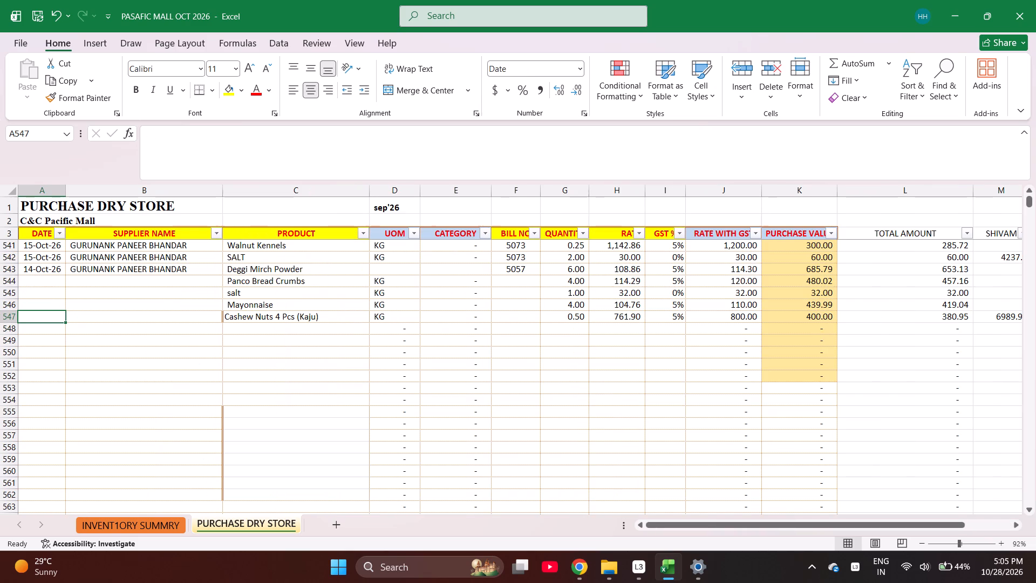
key("ctrl+Up")
key("shift+Right")
key("shift+Down")
key("shift+Down")
key("shift+Down")
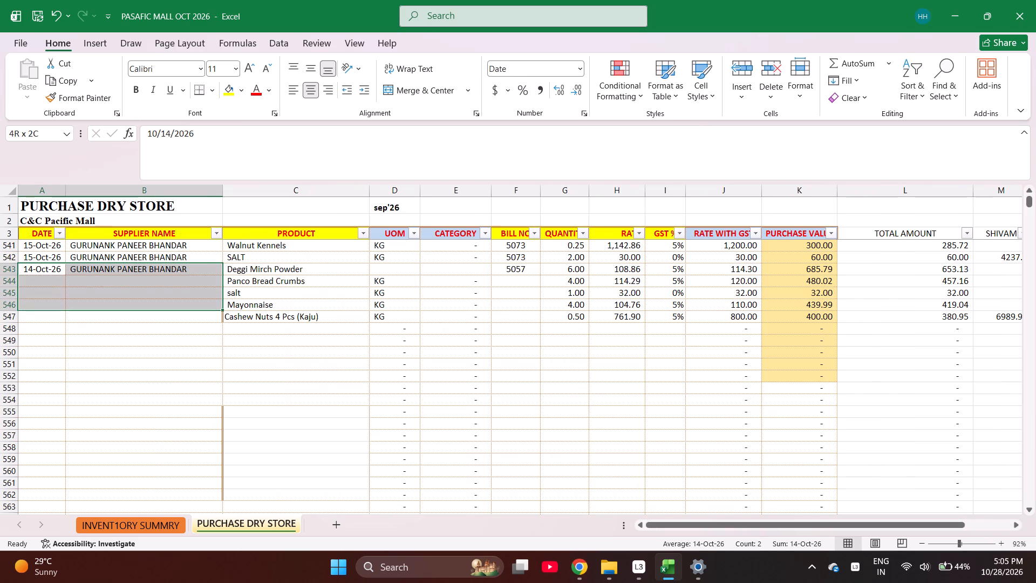
key("shift+Down")
key("ctrl+d")
key("ctrl+Down")
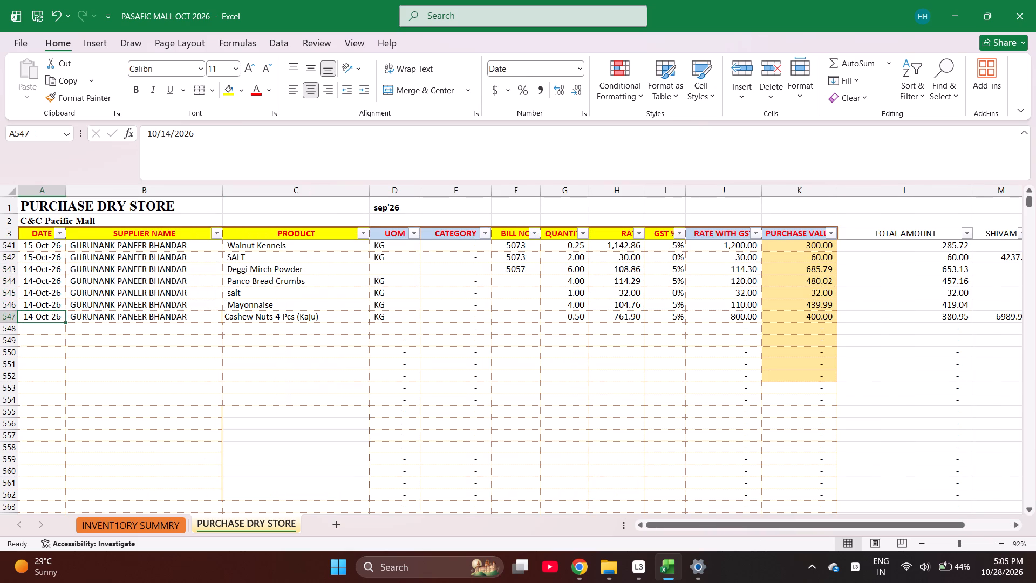
Start row 548 with the date 13-Oct-26 and fill the supplier GURUNANK PANEER BHANDAR down from row 547.
key("Down")
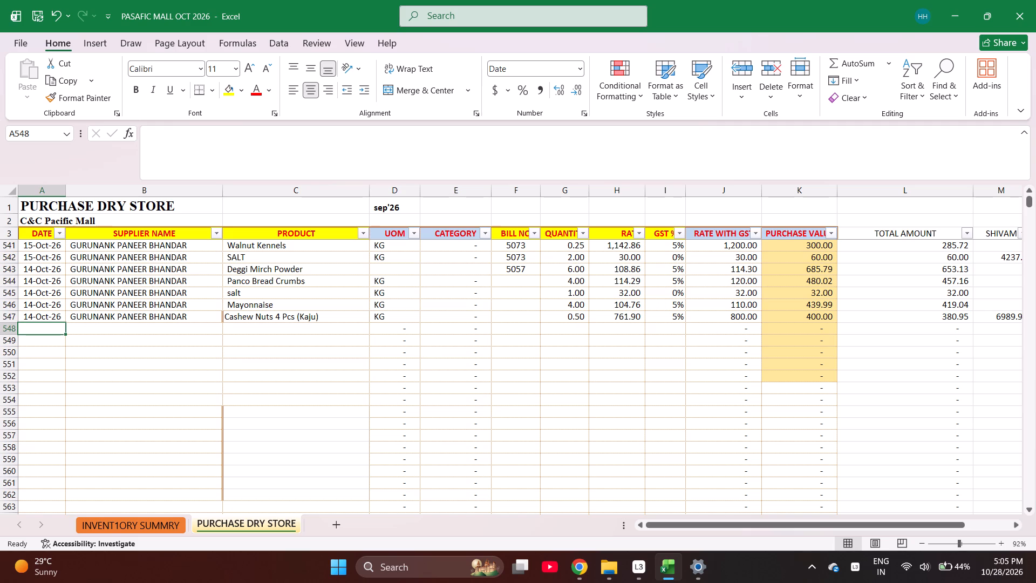
type("10")
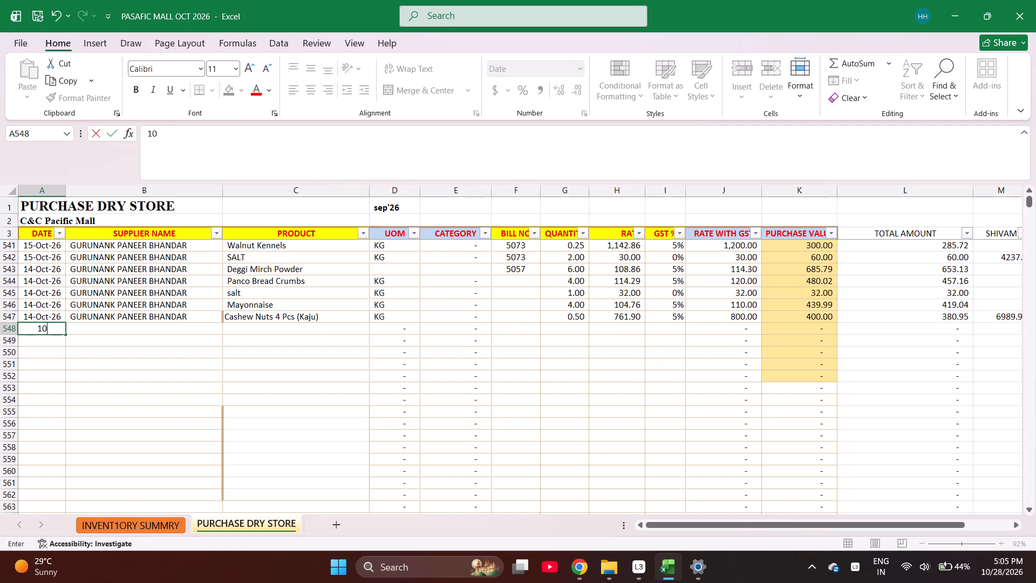
key("minus")
type("13-2026")
key("Right")
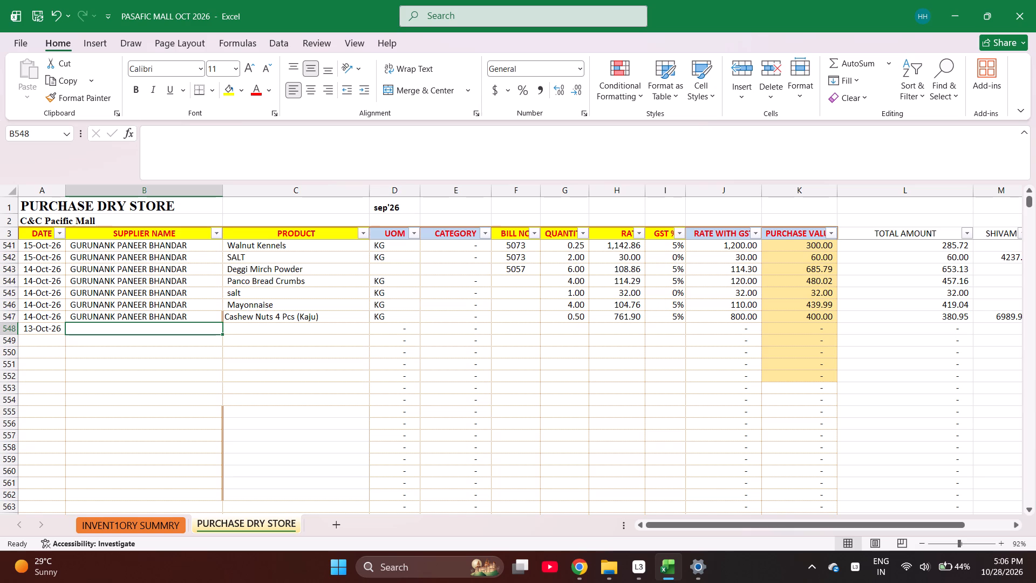
key("ctrl+d")
Find "KETCH" in the inventory summary sheet and copy Tomato Ketchup Refill Pack into product cell C548.
key("Right")
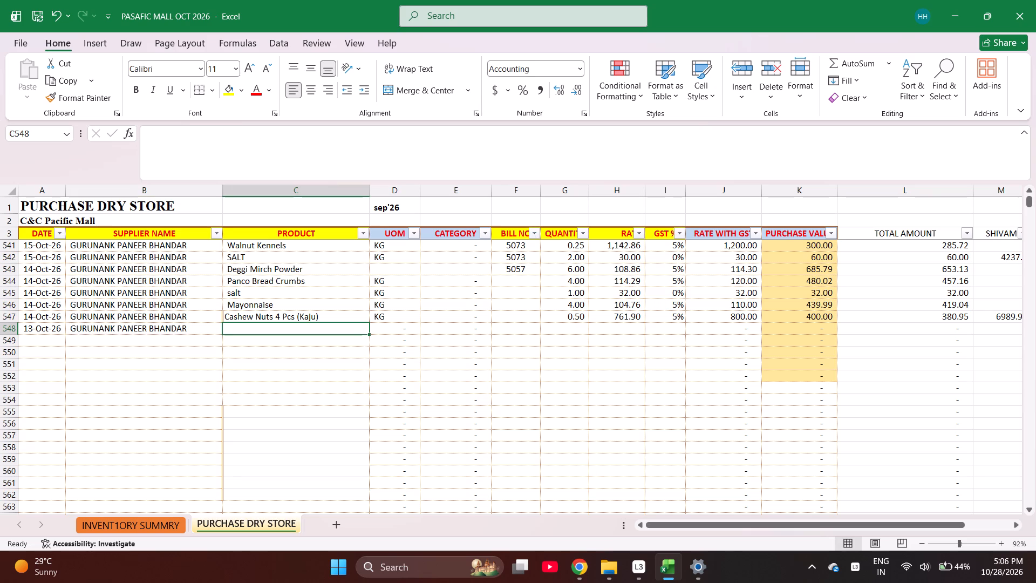
key("ctrl+Page_Up")
key("ctrl+f")
type("KETCH")
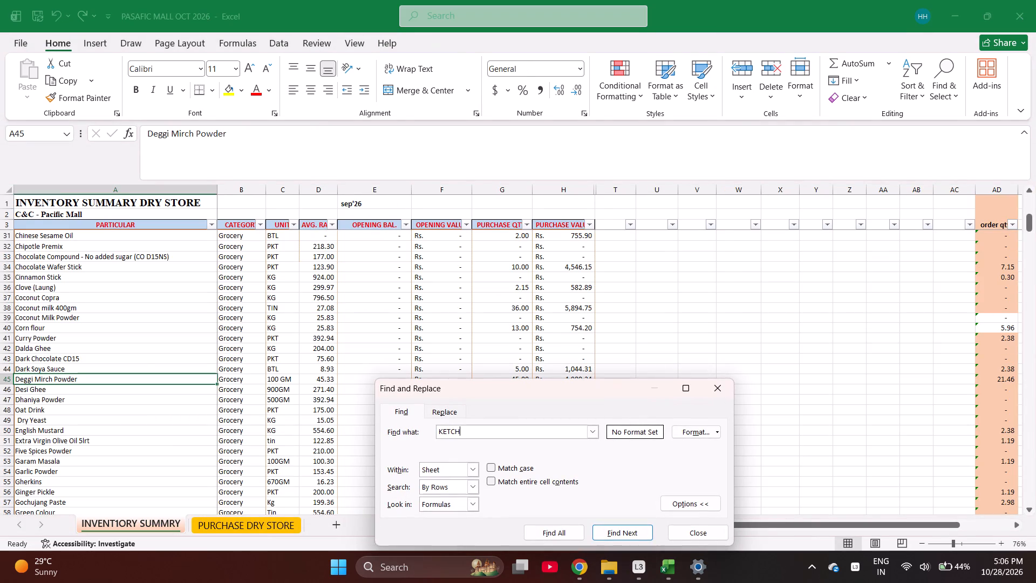
key("Return")
key("Return")
key("Escape")
key("ctrl+c")
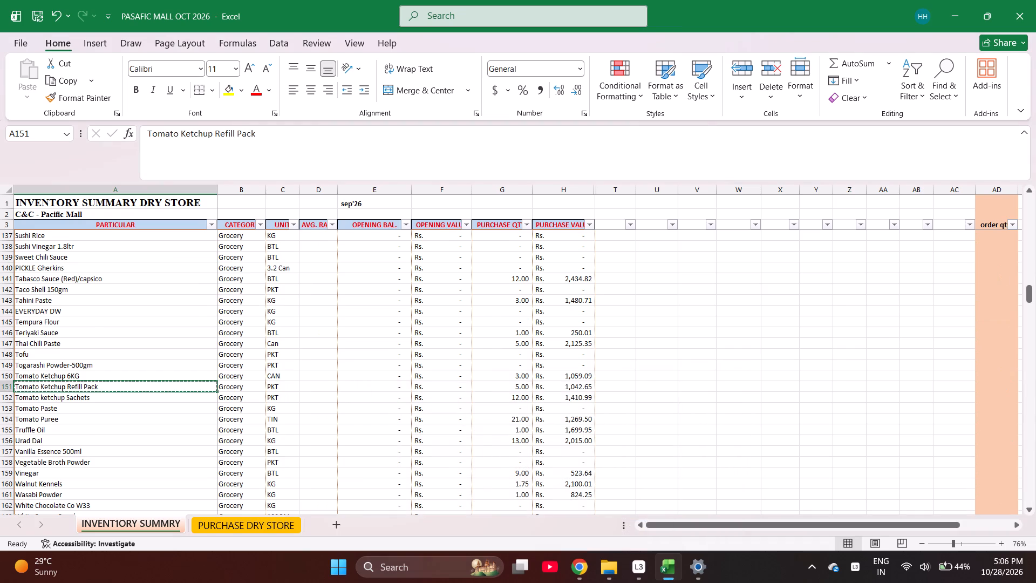
key("ctrl+Page_Down")
key("Return")
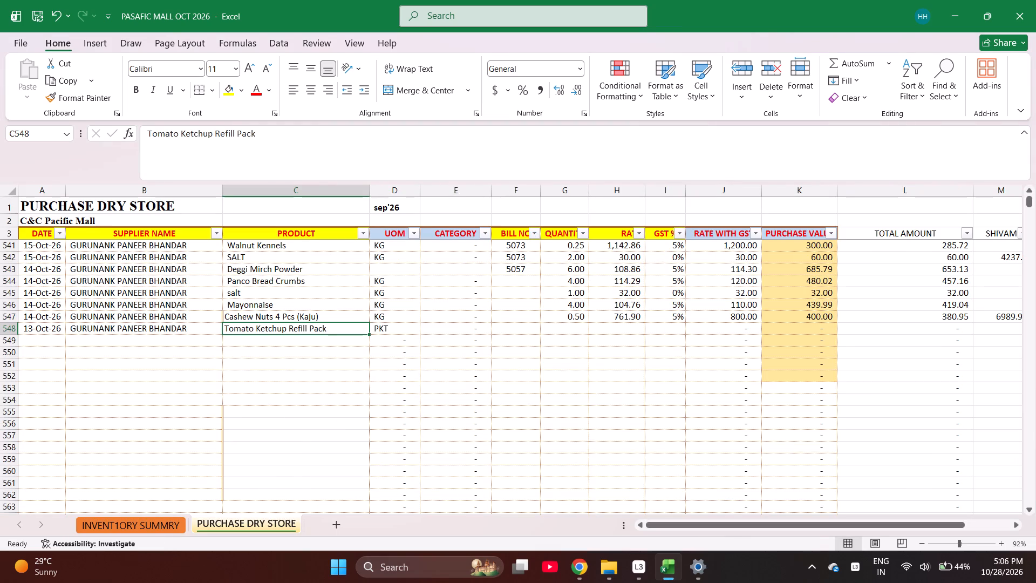
Enter PASSION as the product in C549.
key("Down")
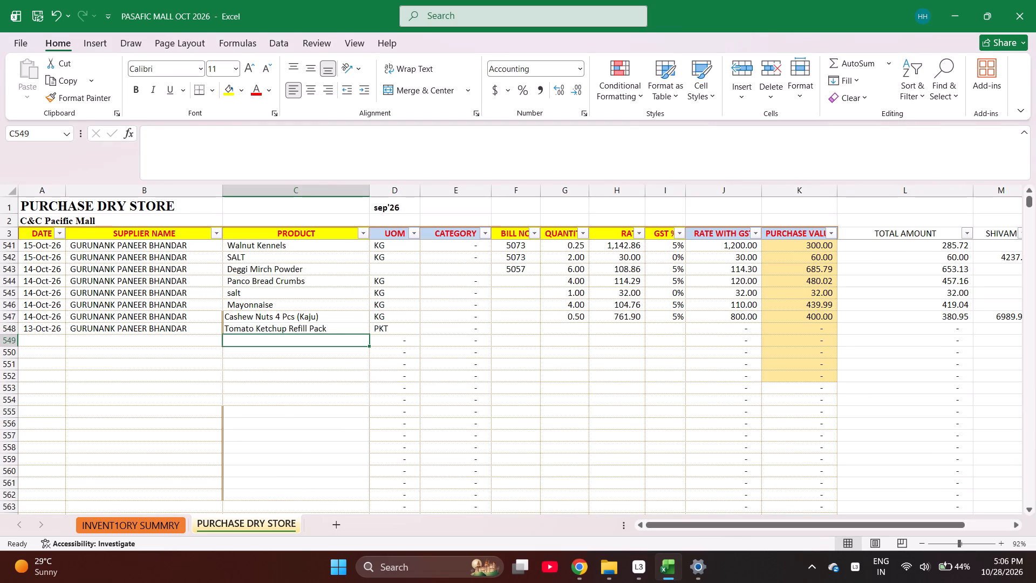
type("PASS")
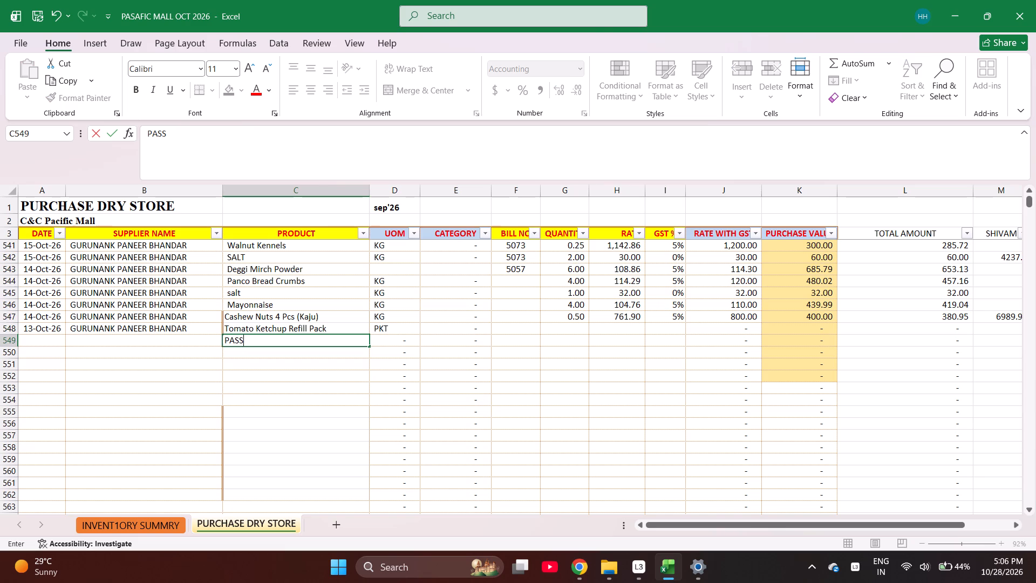
type("ION")
Find "PASS" in the inventory summary sheet and copy the PASSION FRUIT item name for the purchase sheet.
key("ctrl+Page_Up")
key("ctrl+f")
type("PASS")
key("Return")
key("Escape")
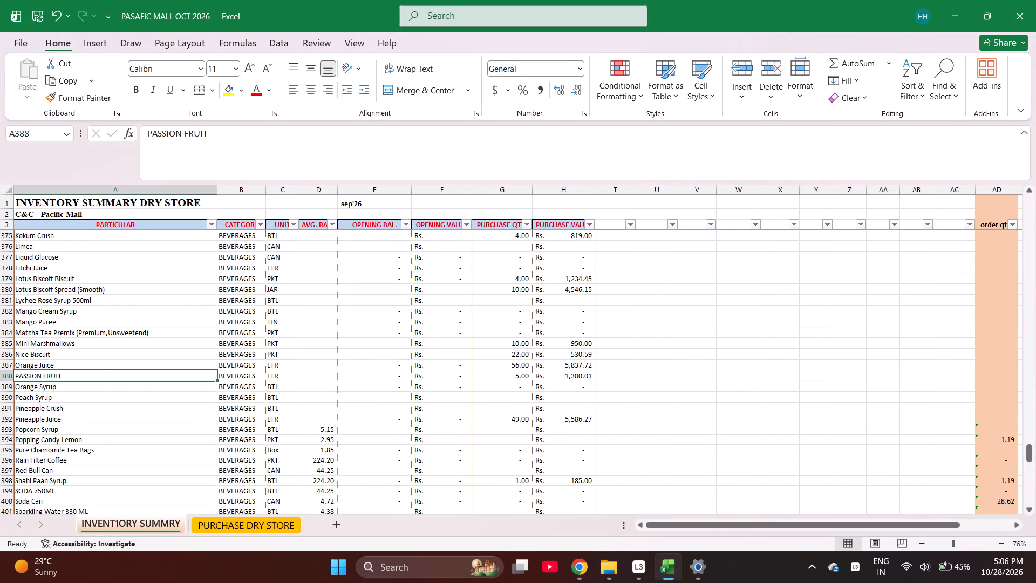
key("ctrl+c")
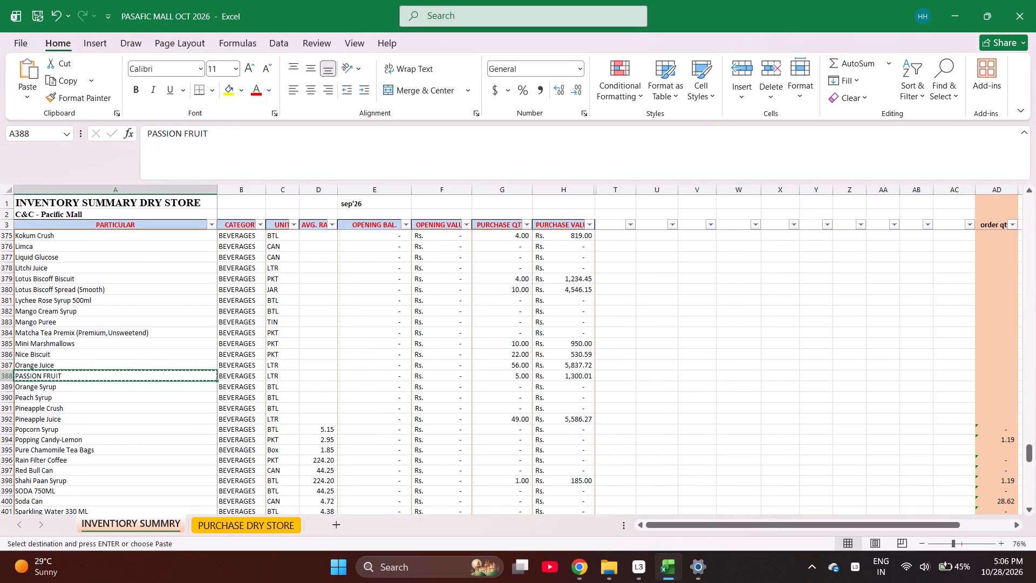
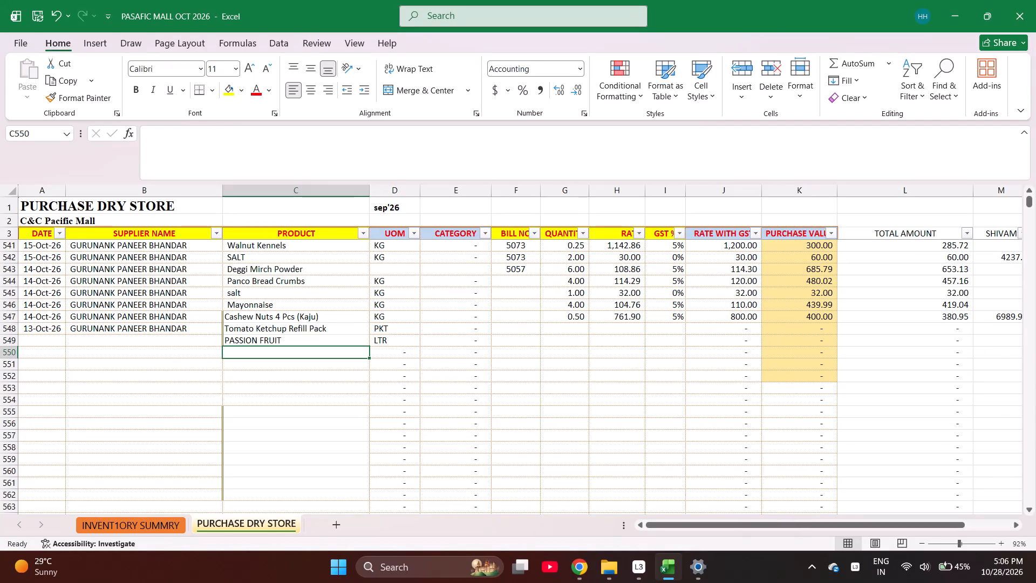
Enter the products Canned Fruits, Oregano Spice Sprinkles and corn flour in C550 to C552.
type("CANN")
key("Return")
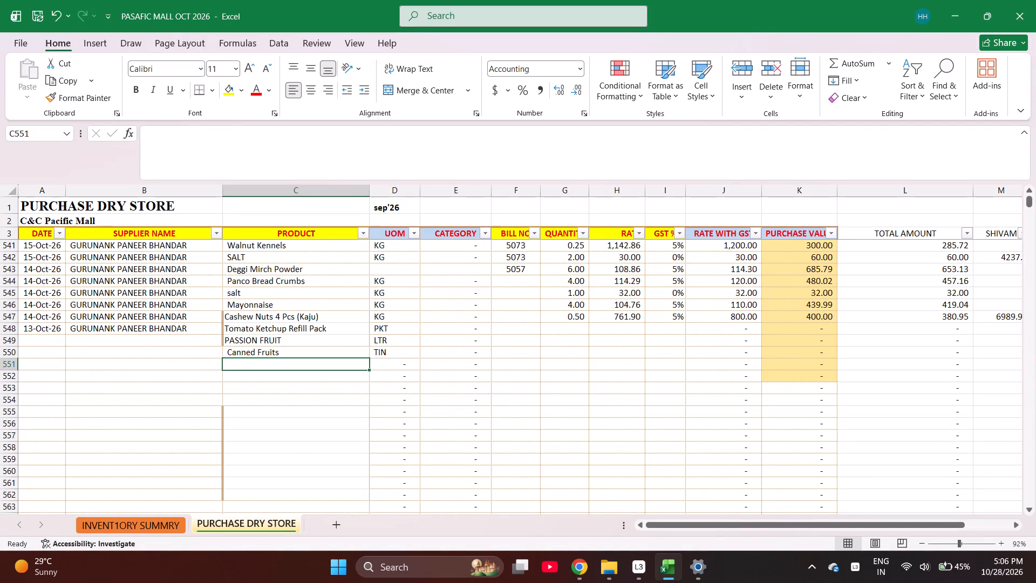
type("ORE")
key("Return")
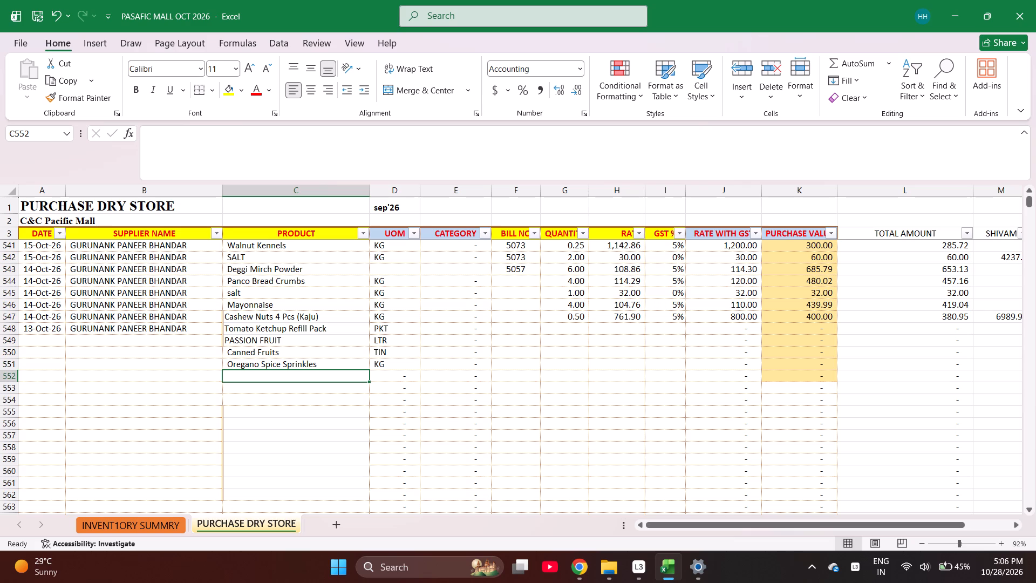
type("CORN")
key("Return")
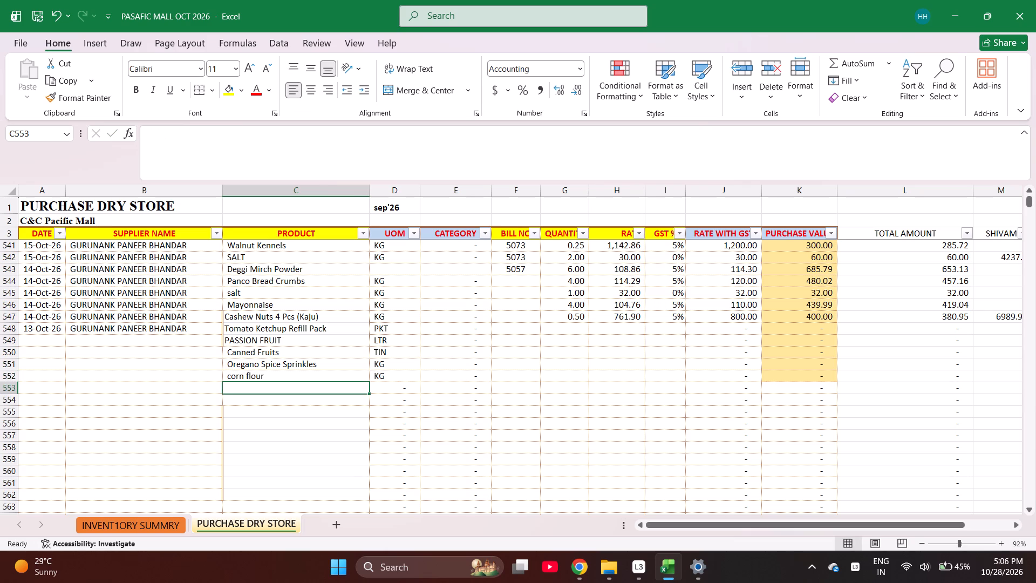
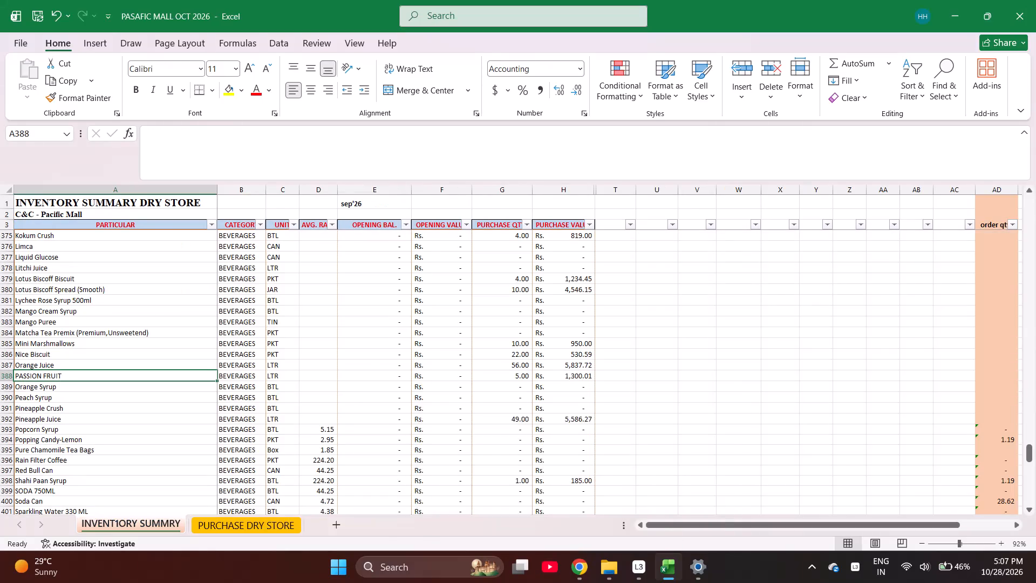
Find "DARK" in the inventory summary and copy the product Dark Soya Sauce into C553 of the purchase dry store sheet.
type("DARK")
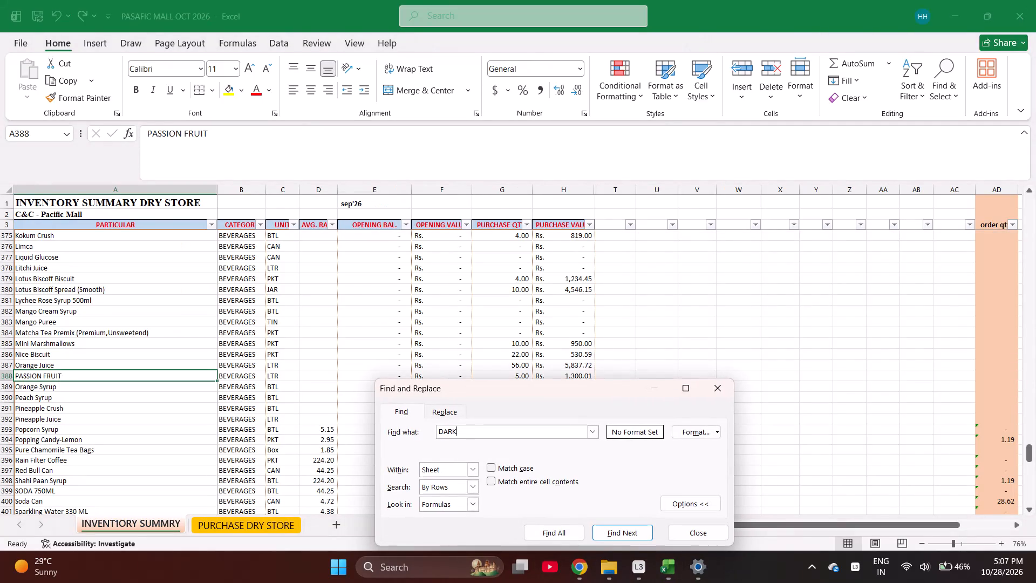
key("Return")
key("Return")
key("Escape")
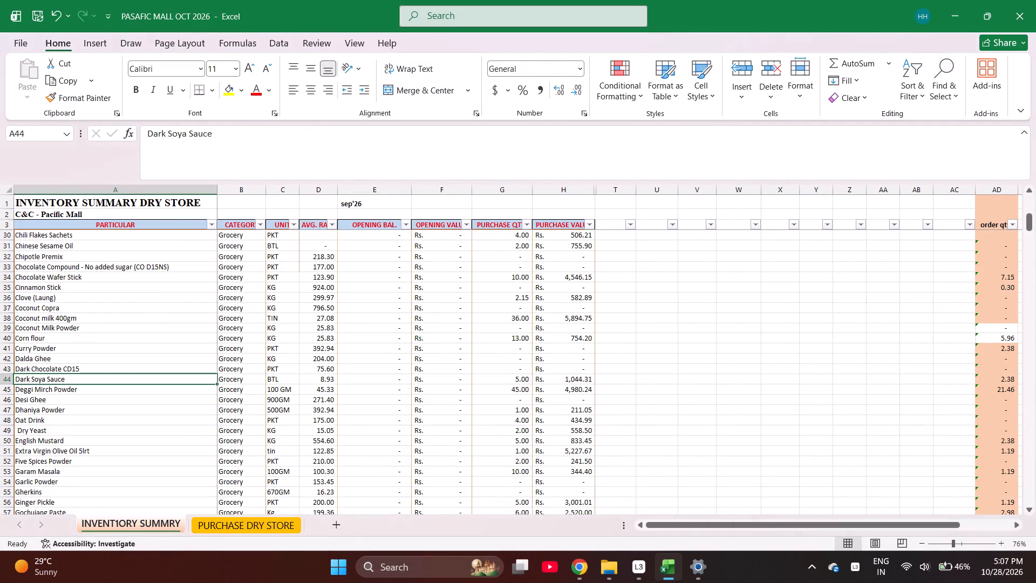
key("ctrl+c")
key("ctrl+Page_Down")
key("Return")
key("Down")
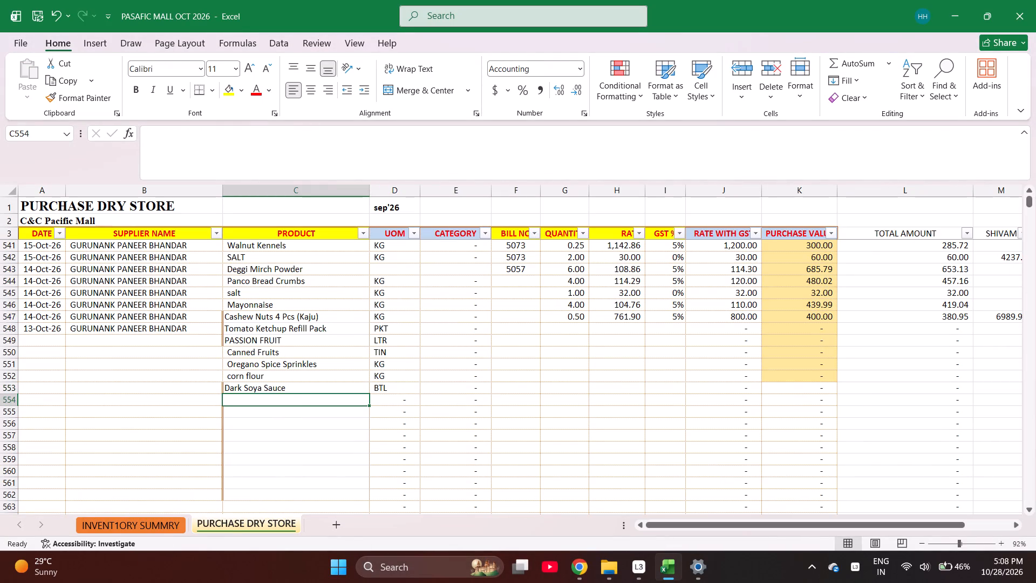
Enter the products Red colour and Walnut Kennels in C554 and C555.
type("RED COL")
key("Return")
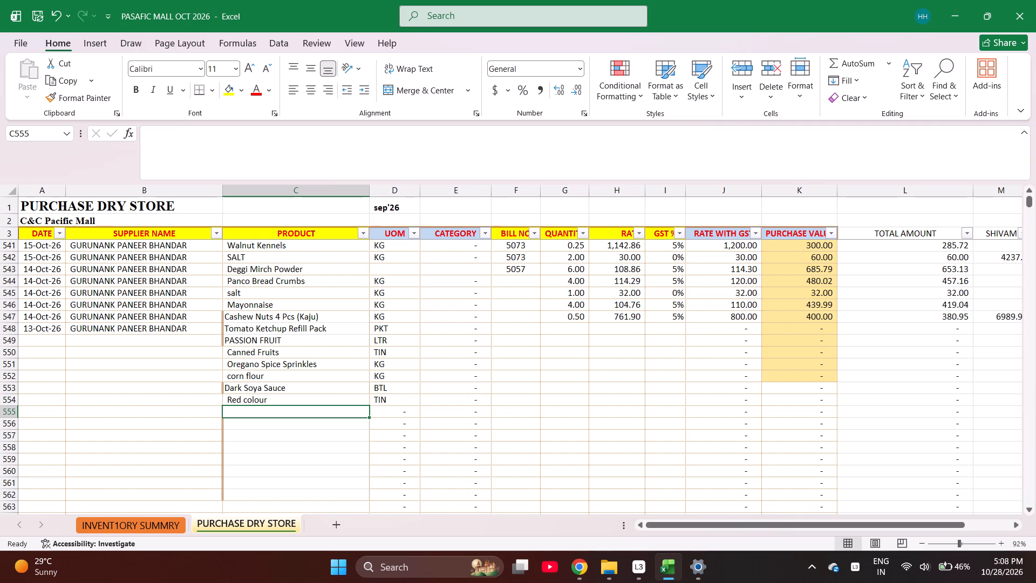
type("WA")
key("Return")
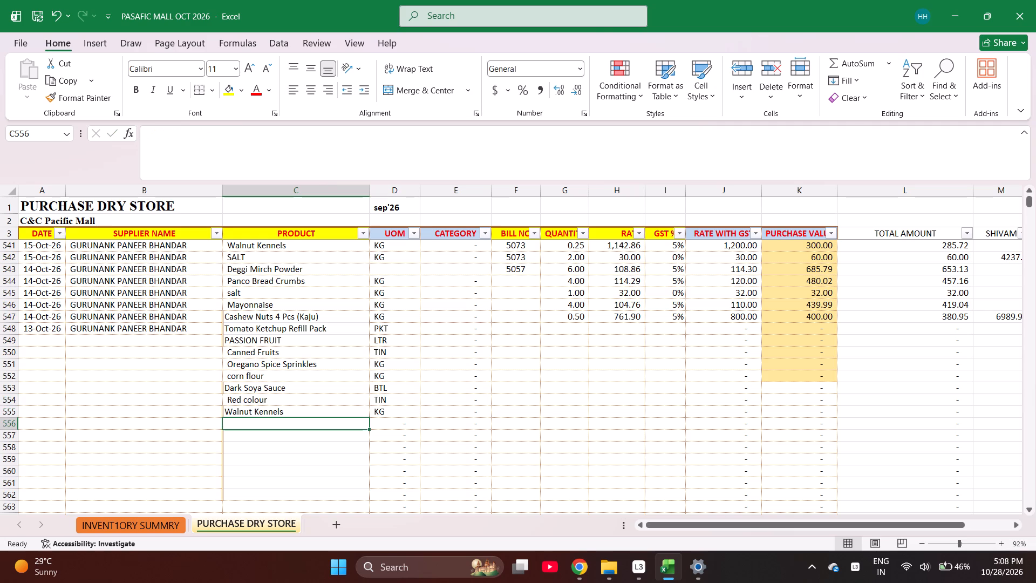
Find "AROM" in the inventory summary and copy AROMATE POWDER 500 GM into C556 of the purchase dry store sheet.
key("a")
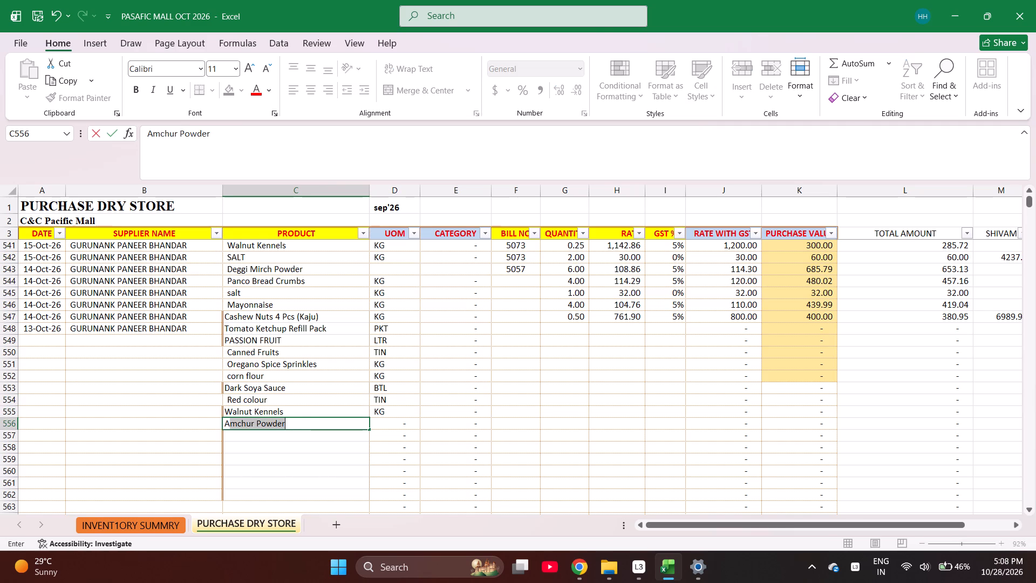
key("ctrl+Page_Up")
key("ctrl+f")
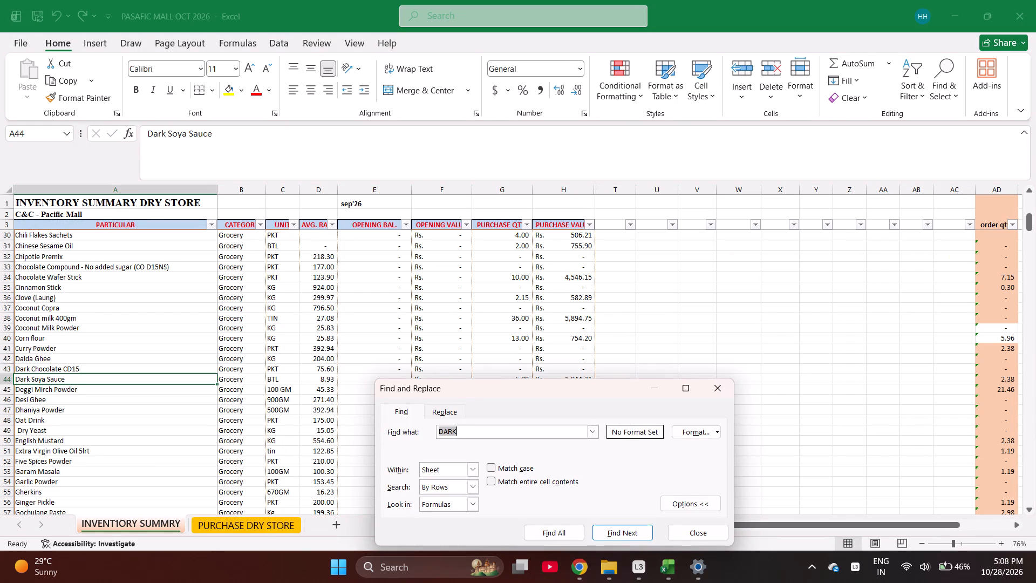
type("AROM")
key("Return")
key("Escape")
key("ctrl+c")
key("ctrl+Page_Down")
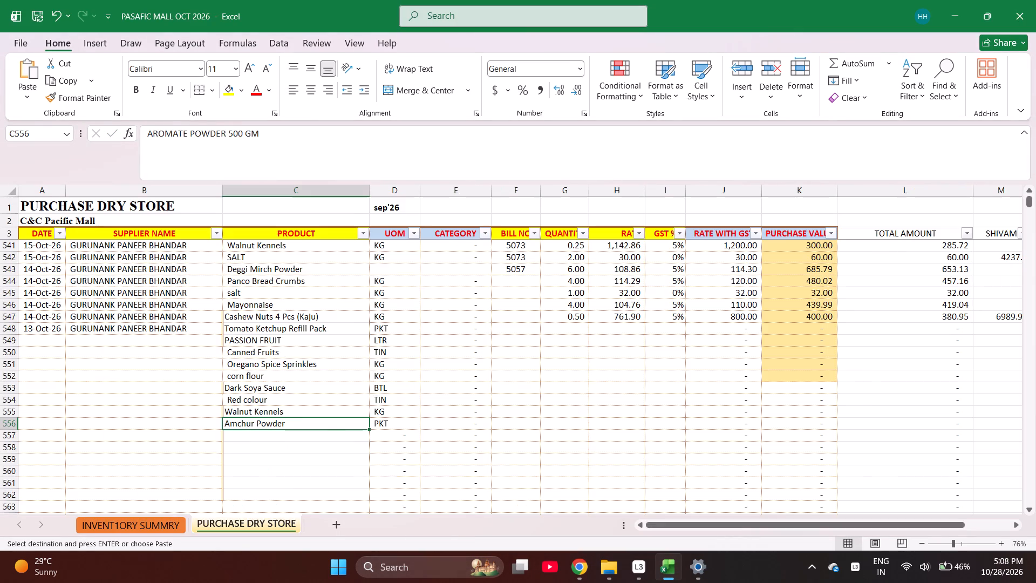
key("Return")
key("Down")
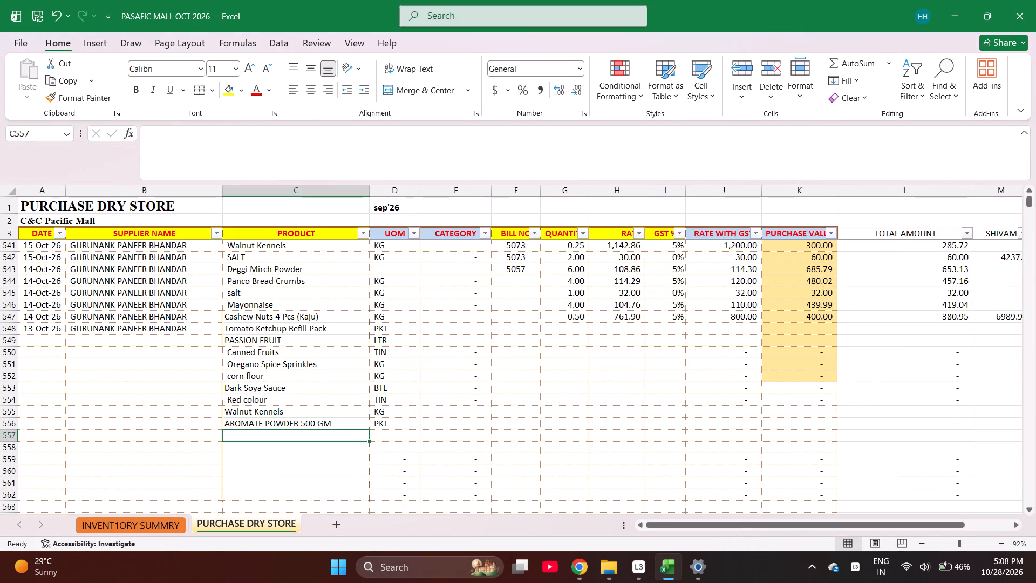
Duplicate AROMATE POWDER 500 GM down into C557 and replace the product in C556 with CHANA DAL.
key("Up")
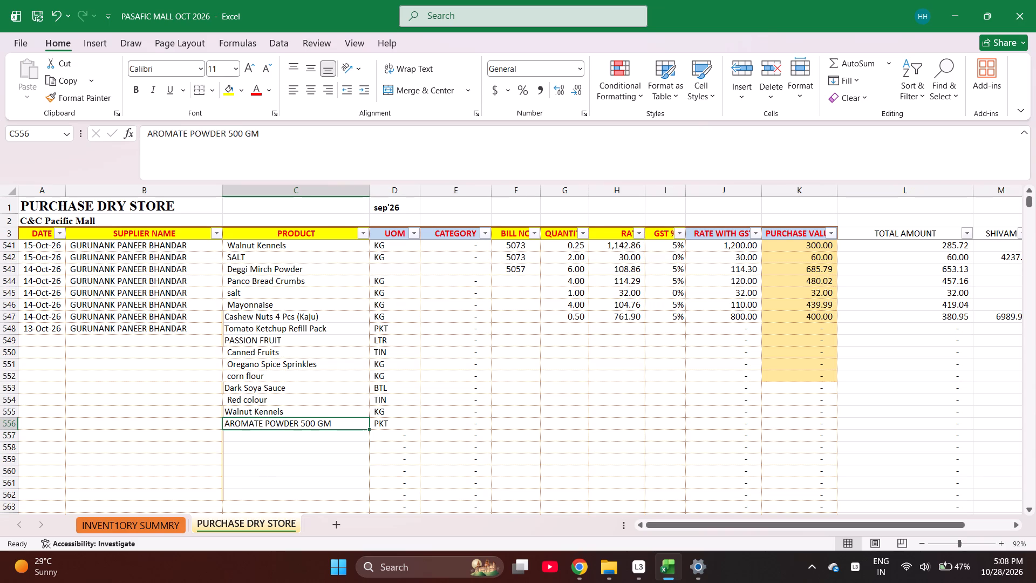
key("Down")
key("ctrl+f")
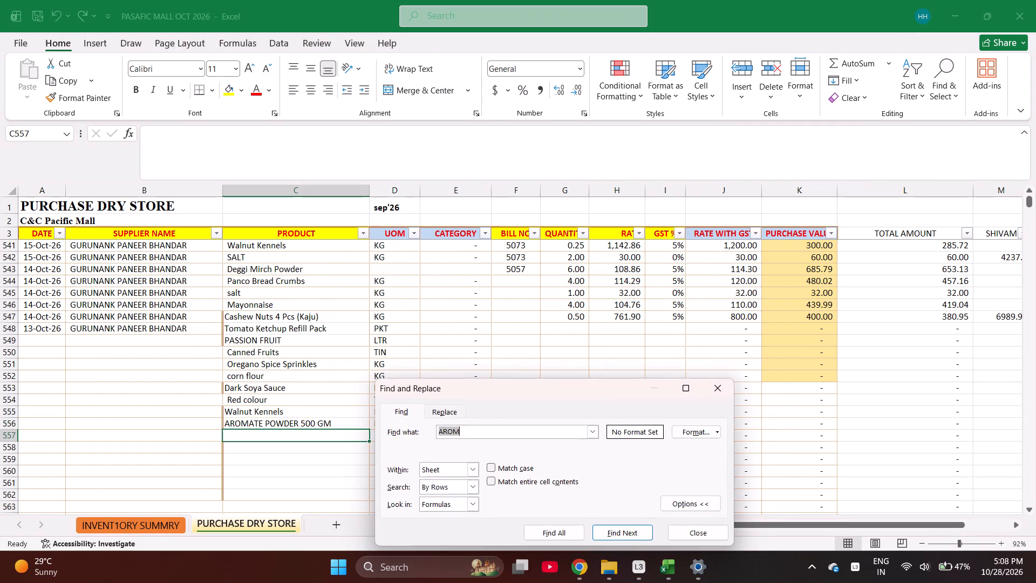
key("Escape")
key("ctrl+d")
key("Up")
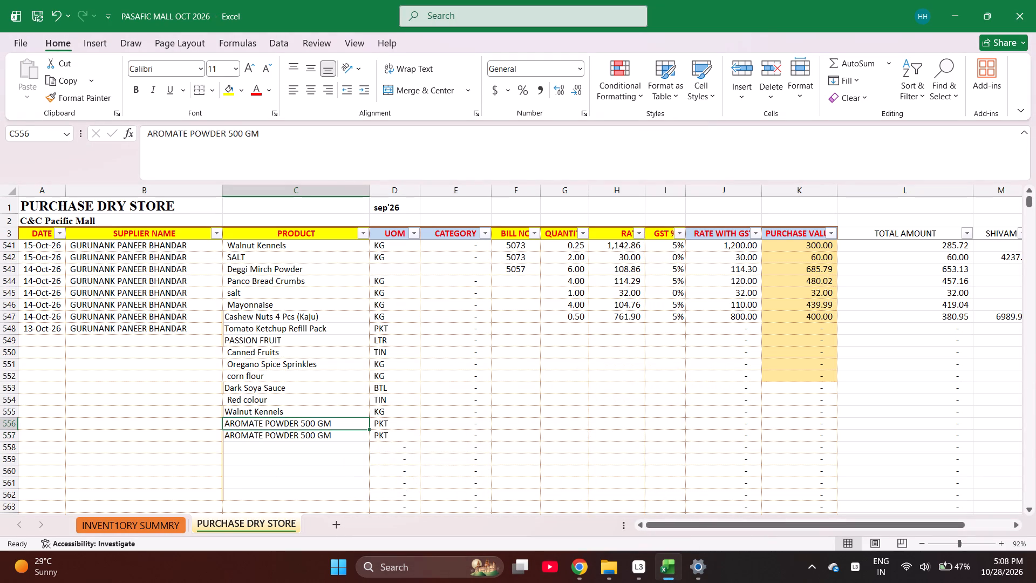
type("CHANA DAL")
key("Return")
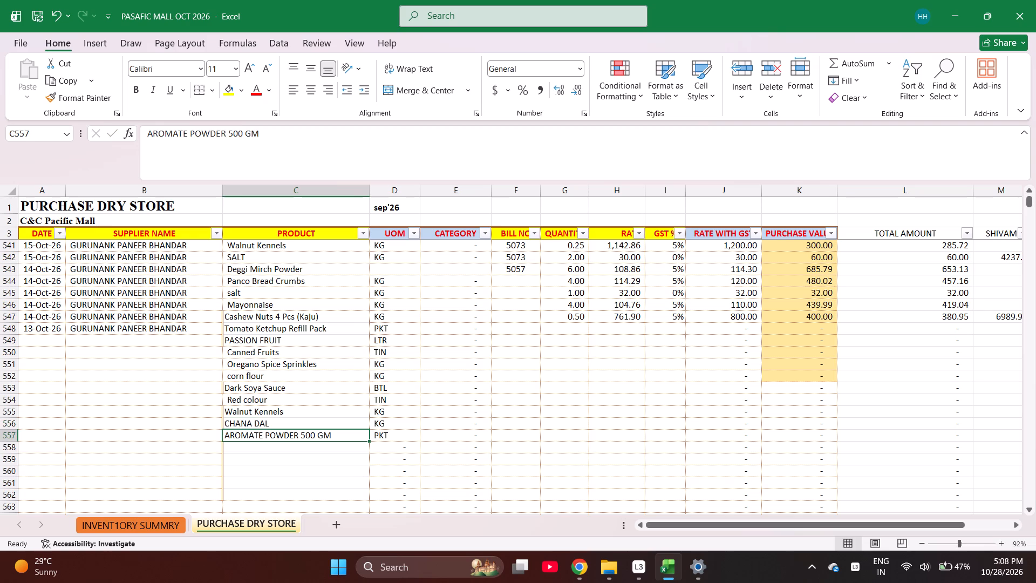
Select the 13-Oct-26 products in C548 to C557 to check how many are listed.
key("Up")
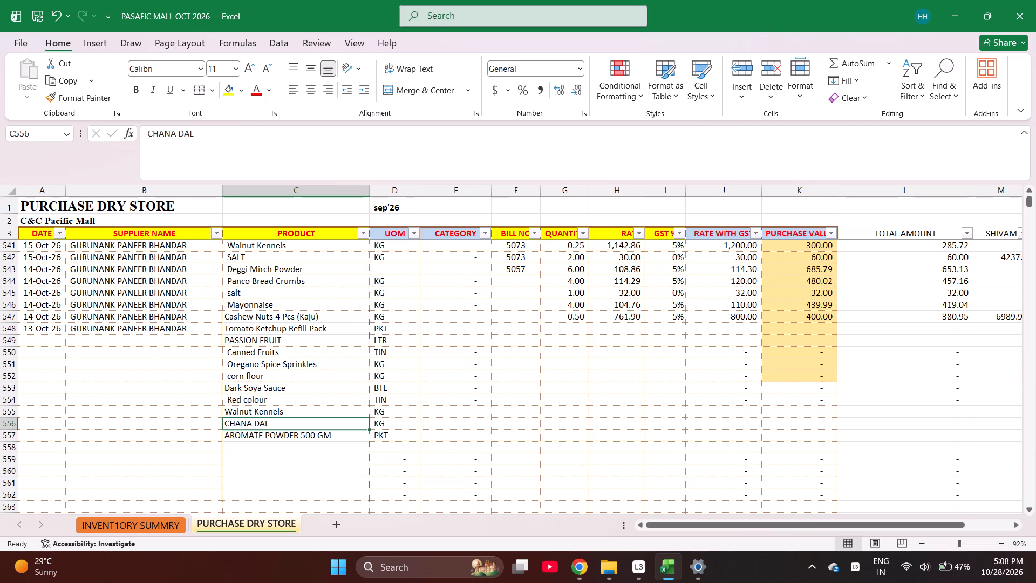
key("Up")
key("Up")
key("Up")
key("Up")
key("Up")
key("Up")
key("Up")
key("Up")
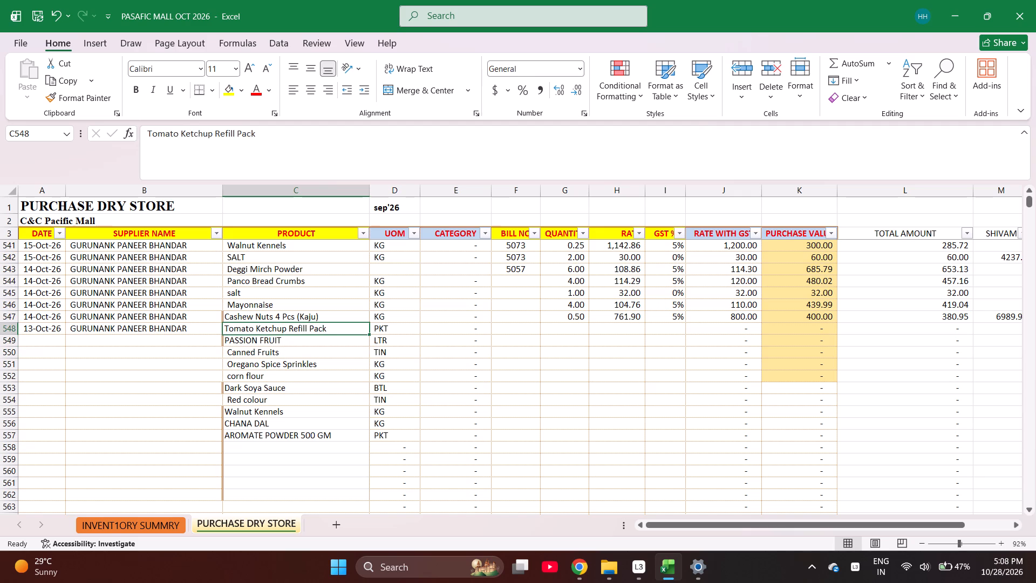
key("shift+Down")
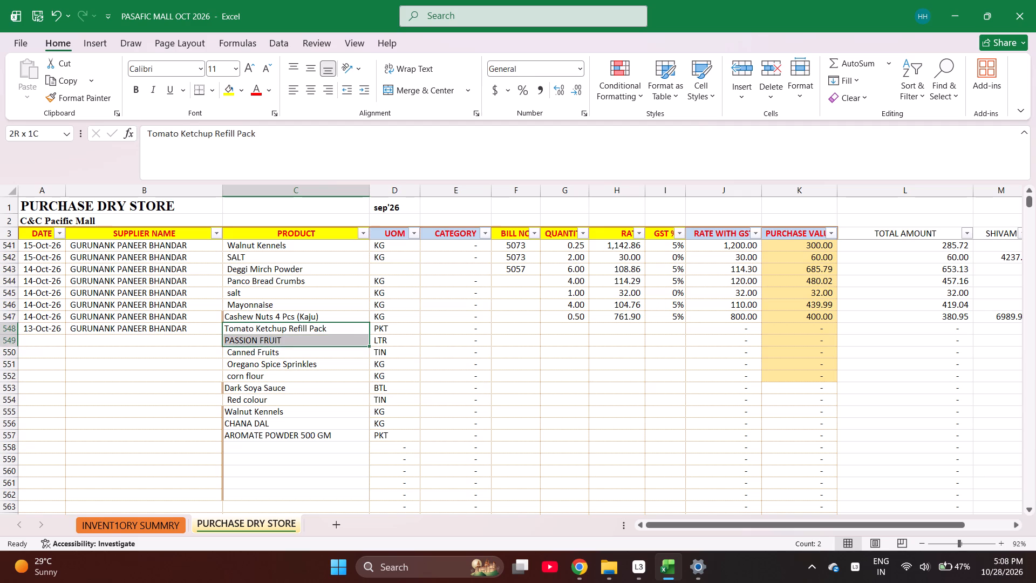
key("shift+Down")
key("shift+Down")
key("shift+Down")
key("shift+Down")
key("shift+Down")
key("shift+Down")
key("shift+Down")
key("shift+Down")
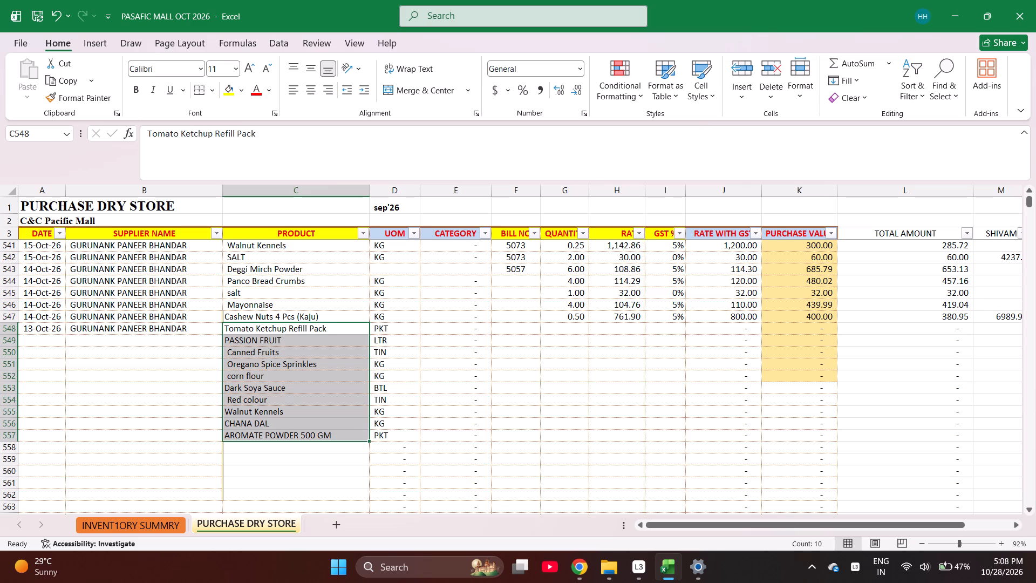
Fill bill number 5057 down from F543 through F547 for the 14-Oct-26 purchase rows.
key("Right")
key("Right")
key("Right")
key("ctrl+Down")
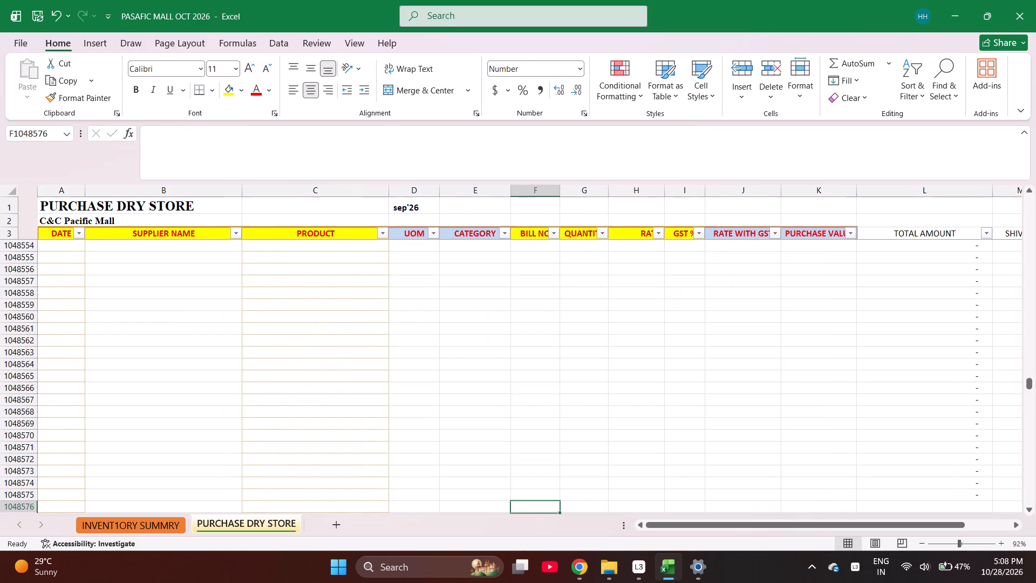
key("ctrl+Up")
key("shift+Down")
key("shift+Down")
key("shift+Down")
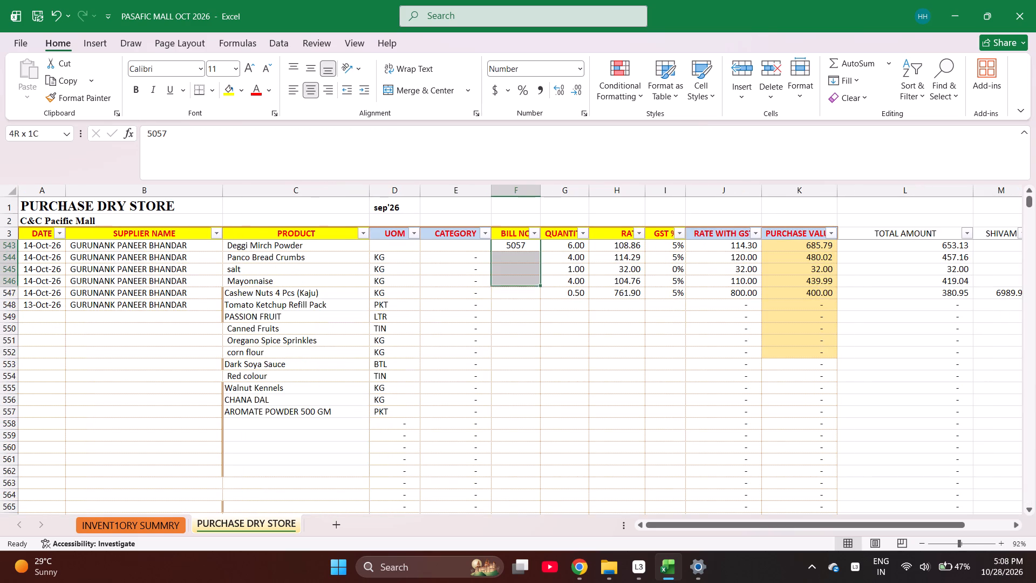
key("shift+Down")
key("ctrl+d")
Enter bill number 5024 in F548 for the 13-Oct-26 Tomato Ketchup Refill Pack row.
key("Down")
key("ctrl+Down")
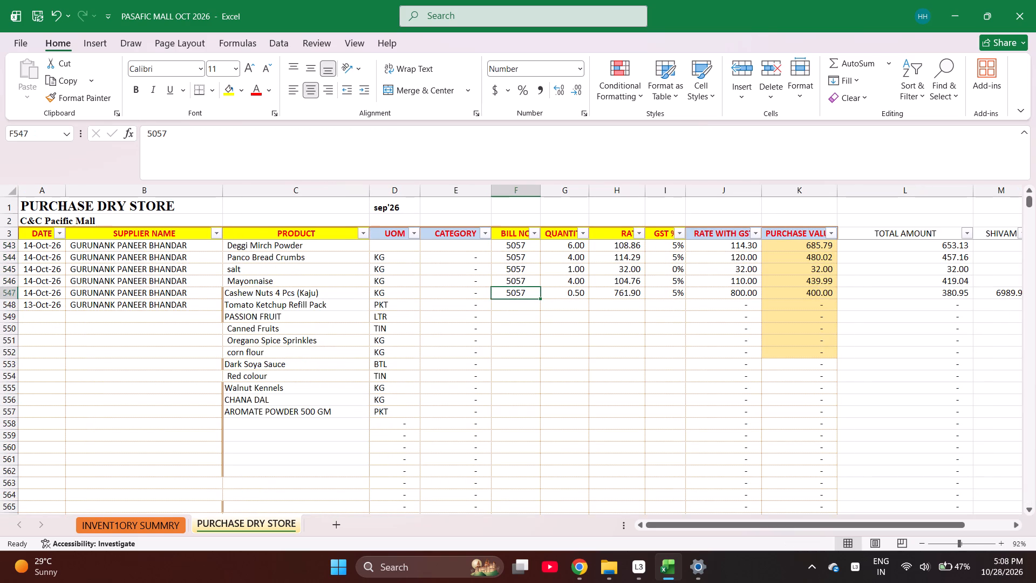
key("Down")
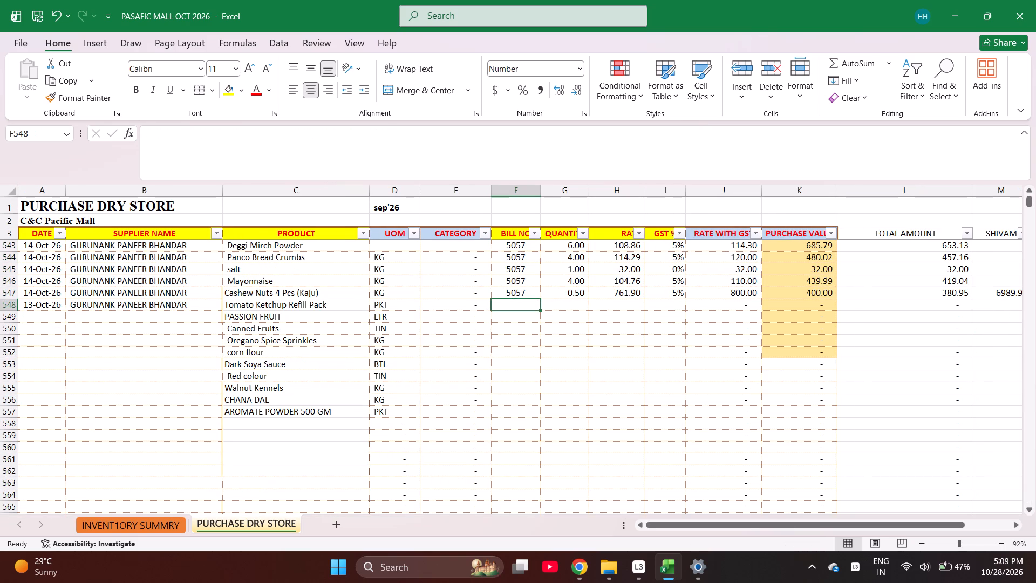
type("5024")
key("Return")
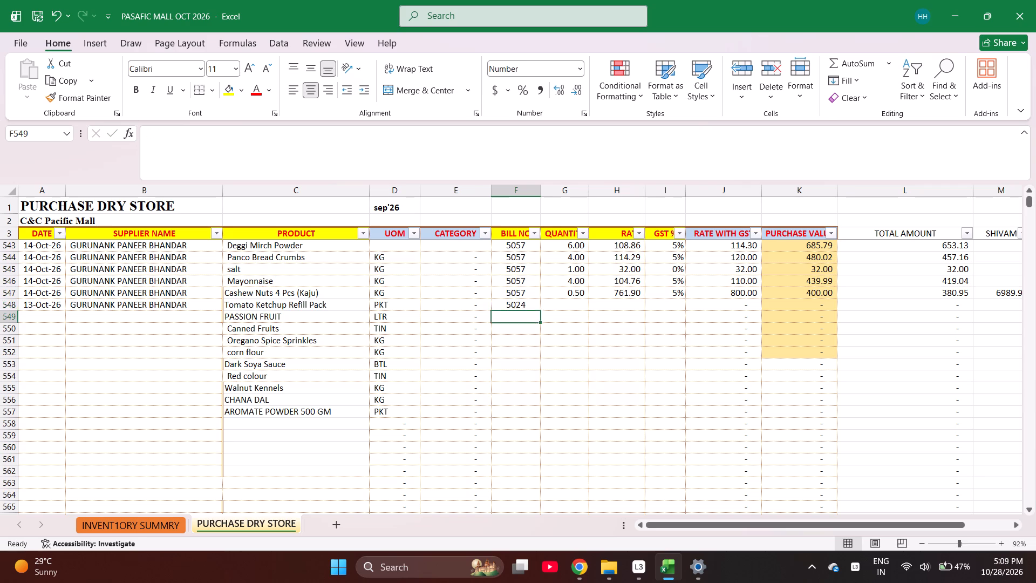
Enter 200, 247.62, 114.29 and 323.81 in G548 to G551, from Tomato Ketchup Refill Pack to Oregano Spice Sprinkles.
key("Right")
key("Up")
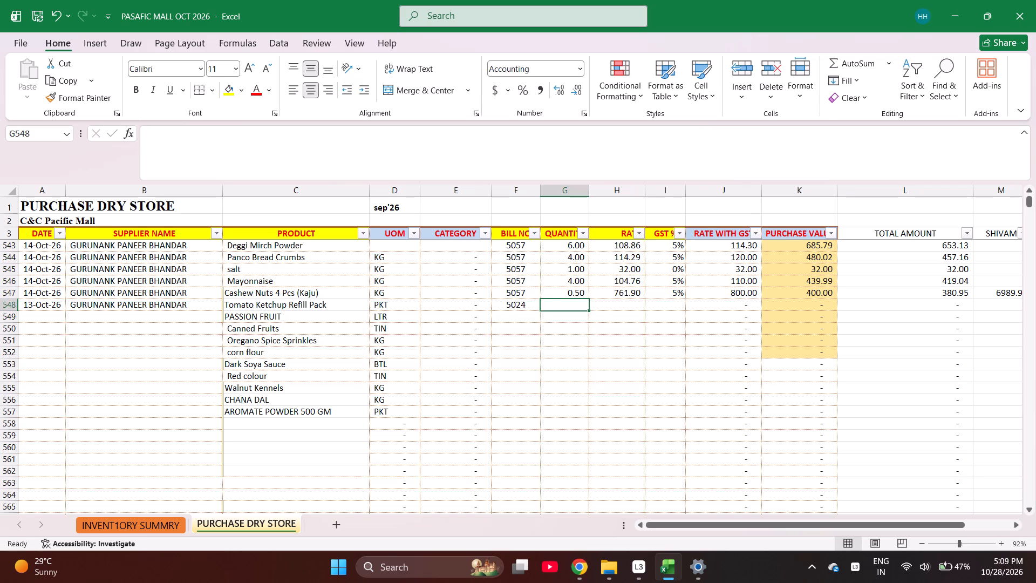
type("200")
key("Return")
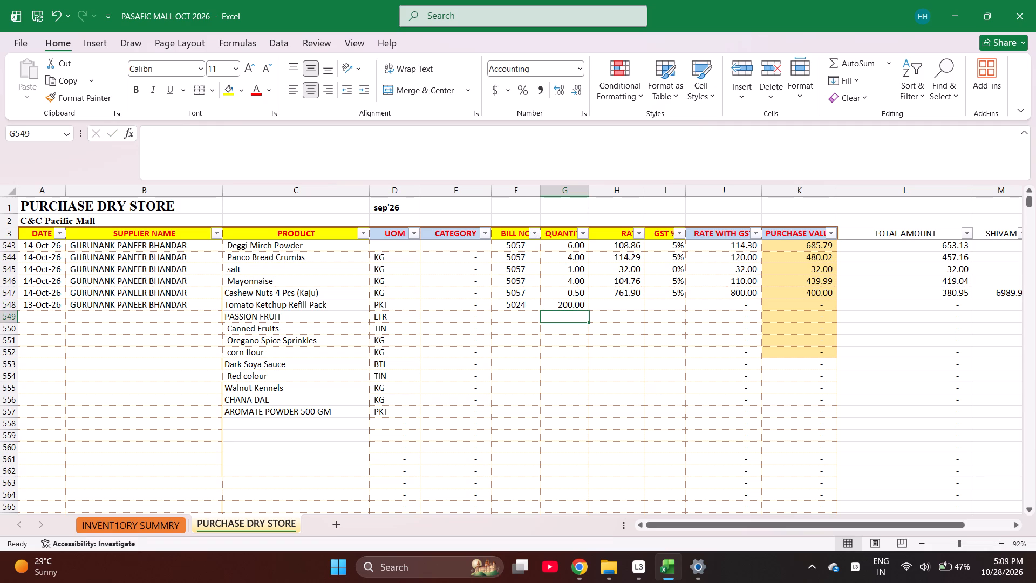
type("247")
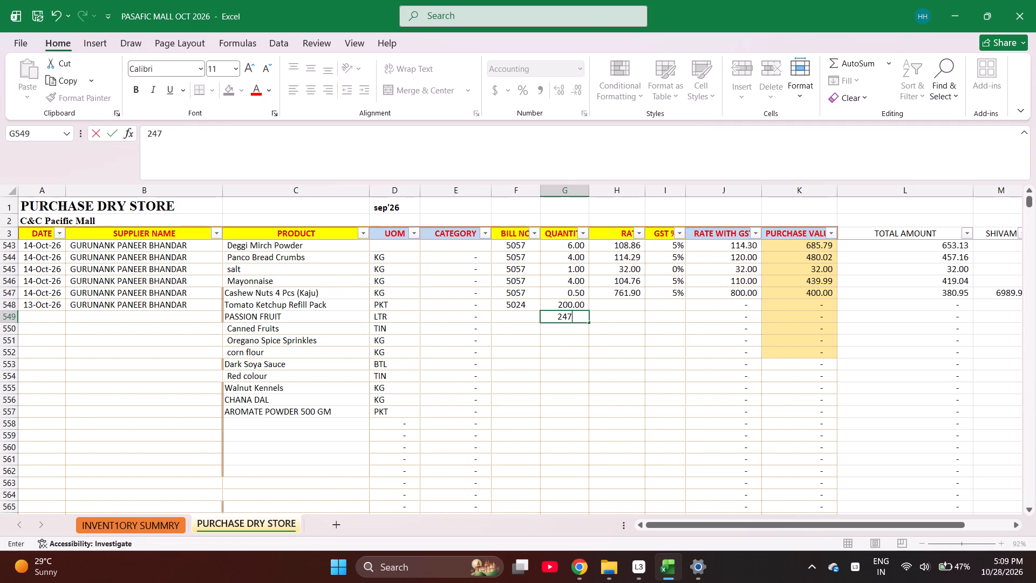
type(".62")
key("Return")
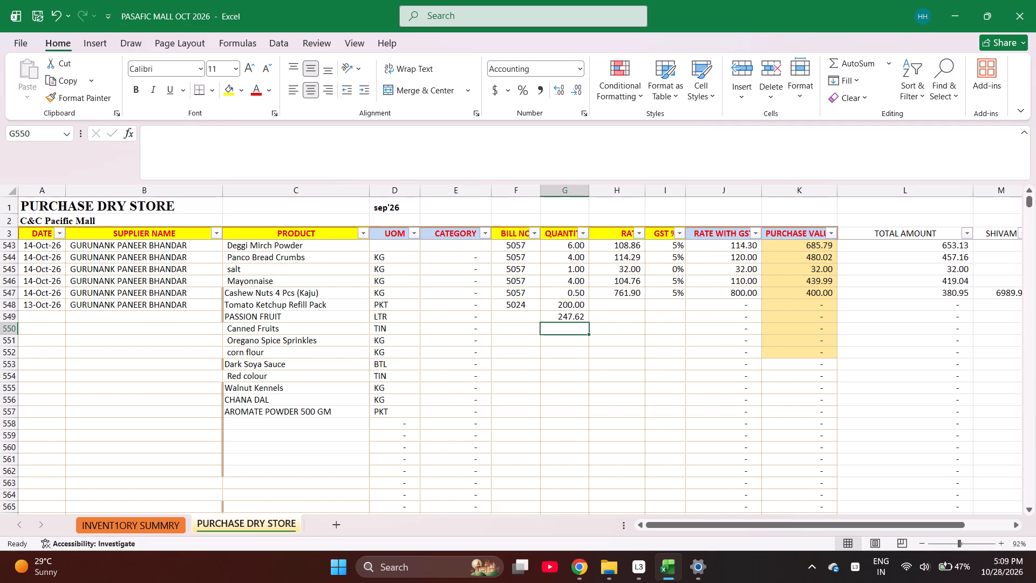
type("114.29")
key("Return")
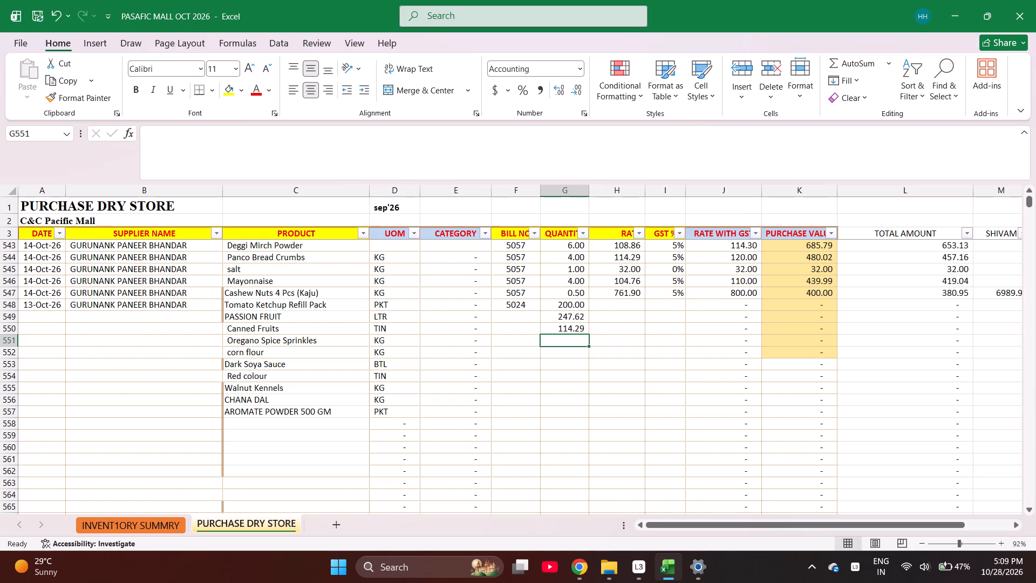
type("323.81")
key("Return")
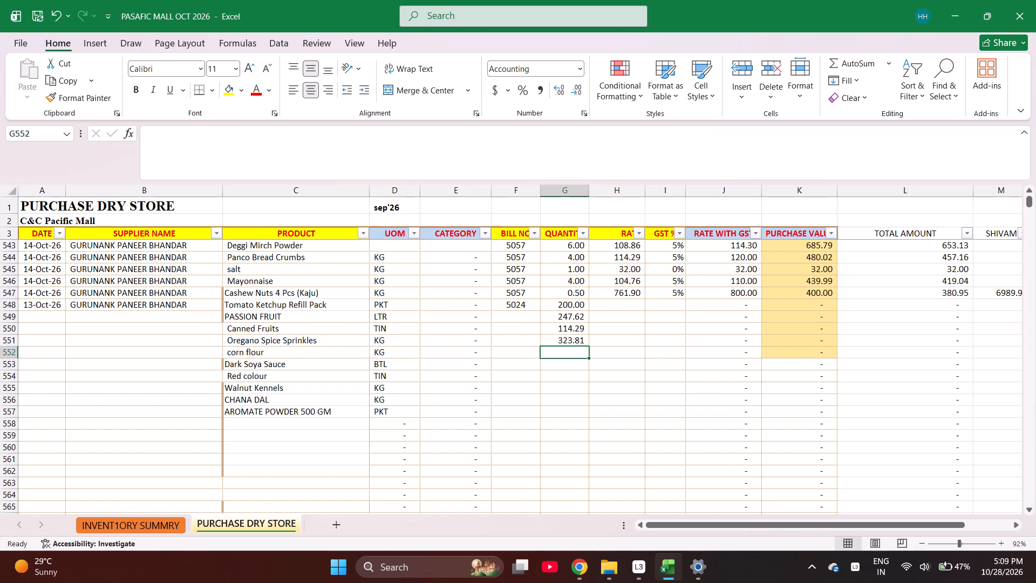
Enter 55, 219.05, 80.95 and 1142.86 in G552 to G555, from corn flour to Walnut Kennels.
type("55")
key("Return")
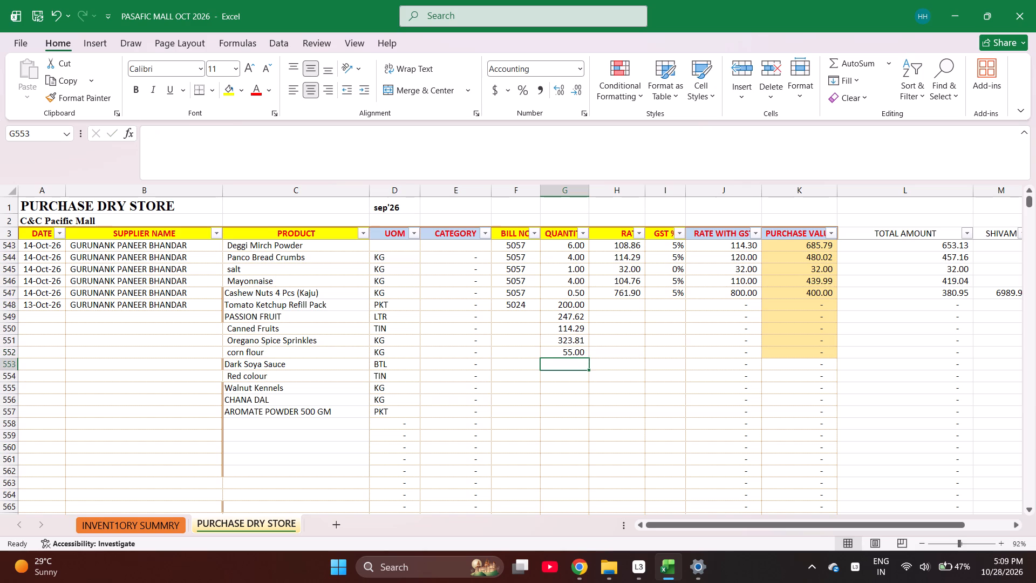
type("219")
type(".05")
key("Return")
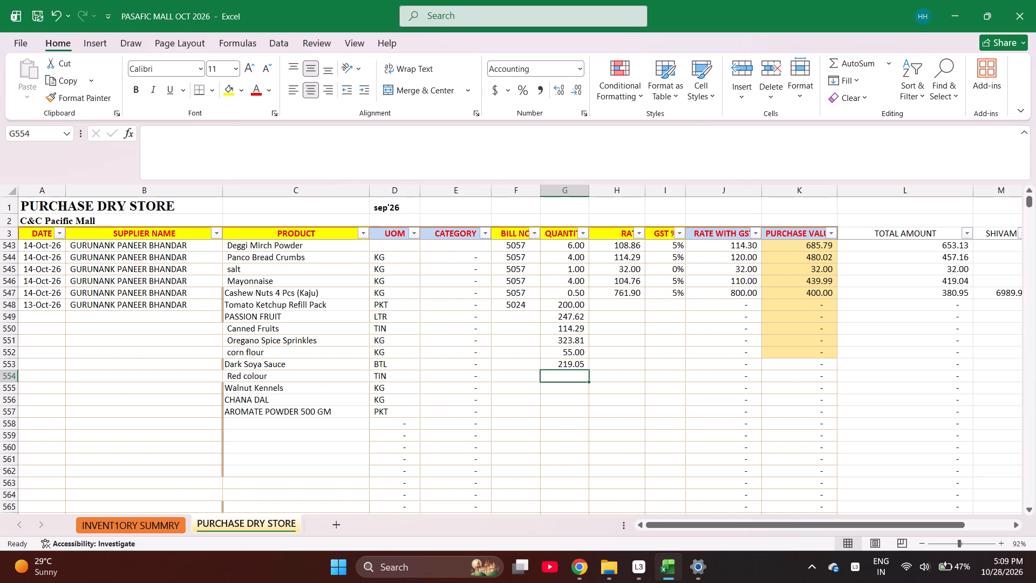
type("80")
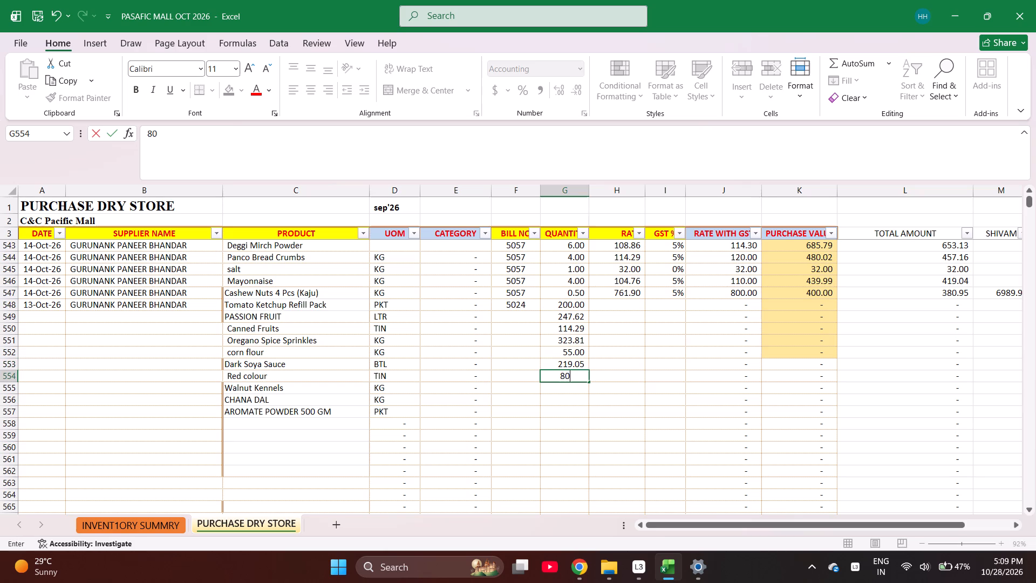
type(".95")
key("Return")
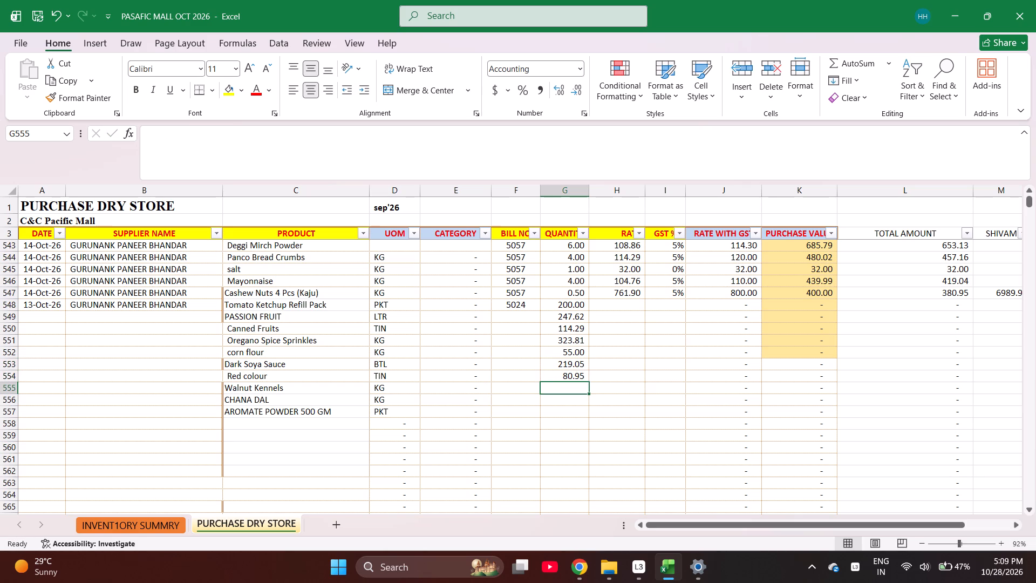
type("1142")
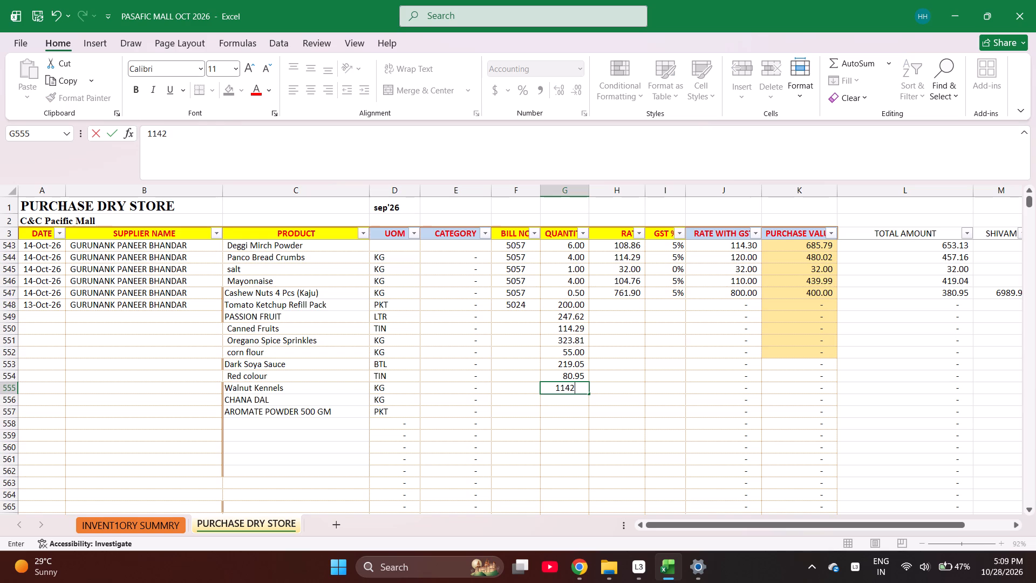
type(".86")
key("Return")
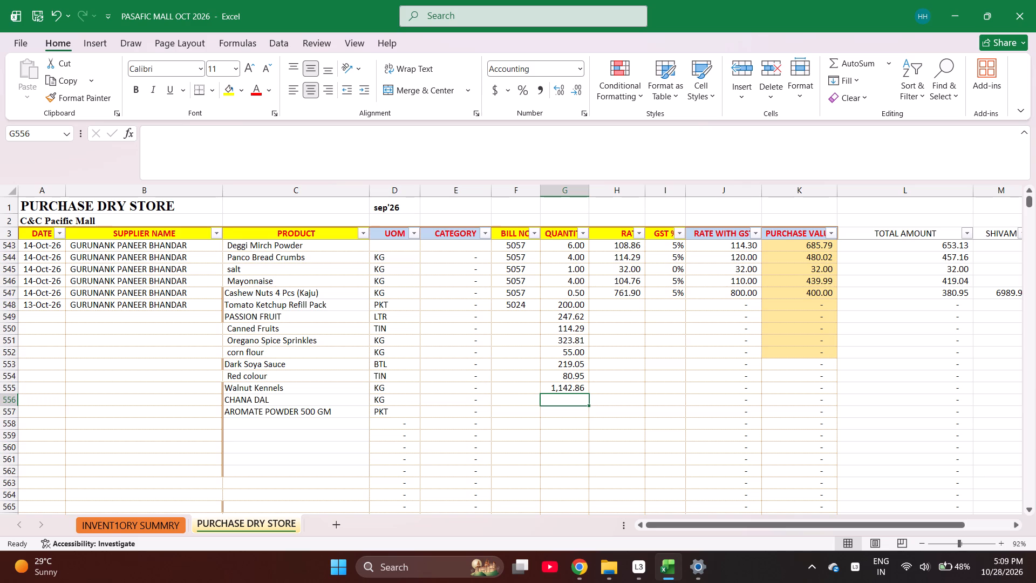
Enter 100 in G556 for CHANA DAL and 180.95 in G557 for AROMATE POWDER 500 GM.
type("100")
key("Return")
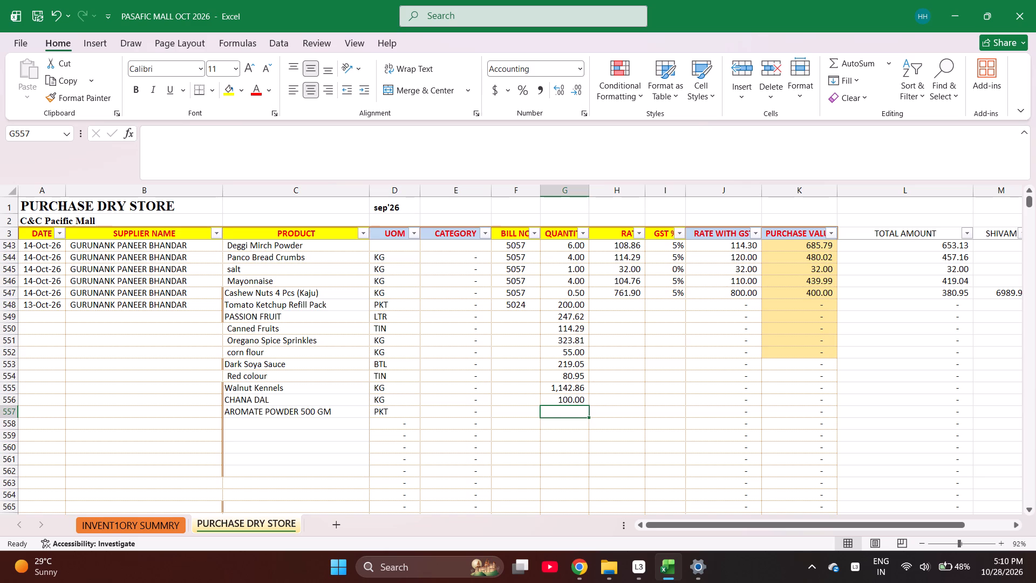
type("18")
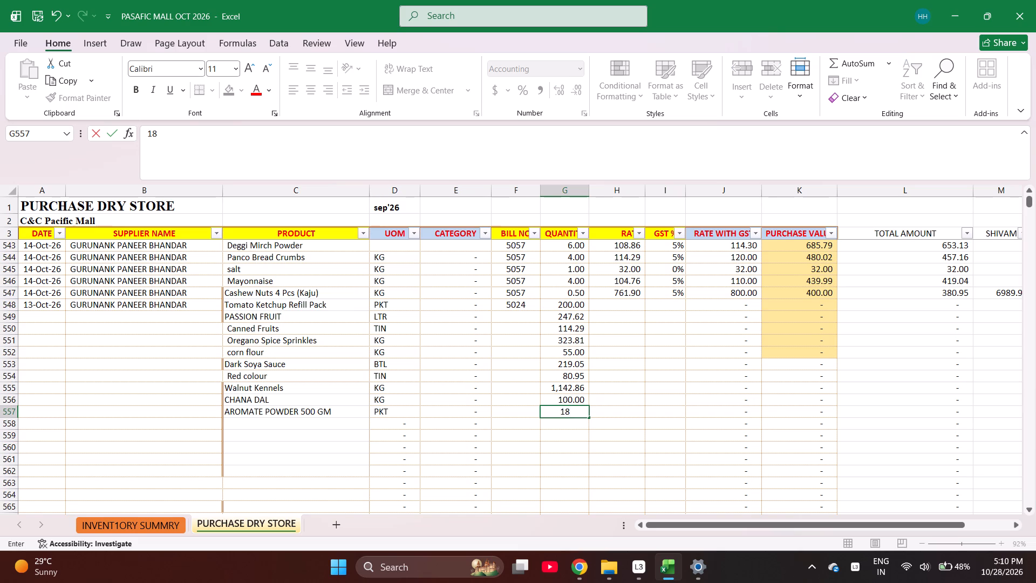
key("0")
key("Return")
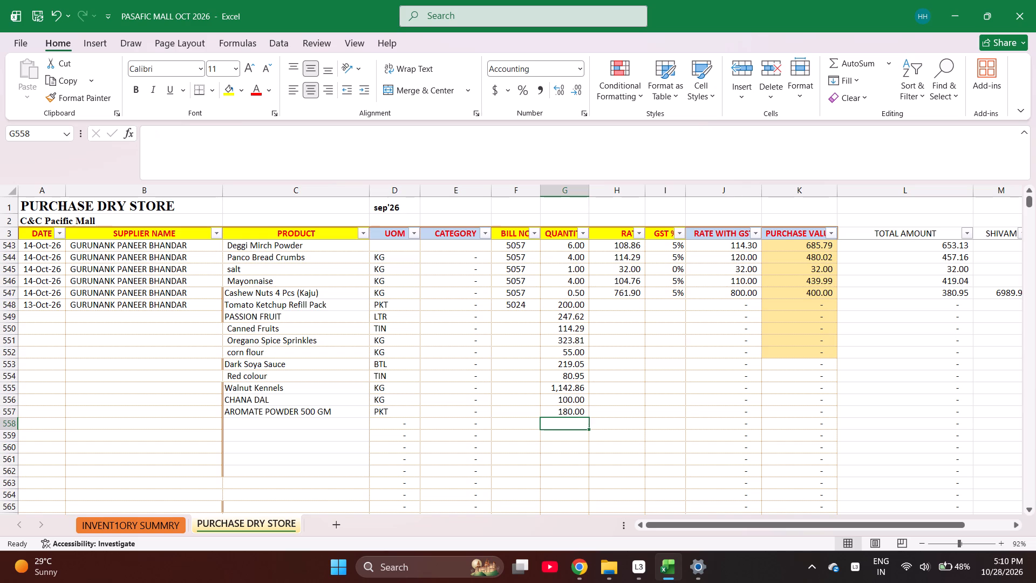
key("Up")
type("180.95")
key("Return")
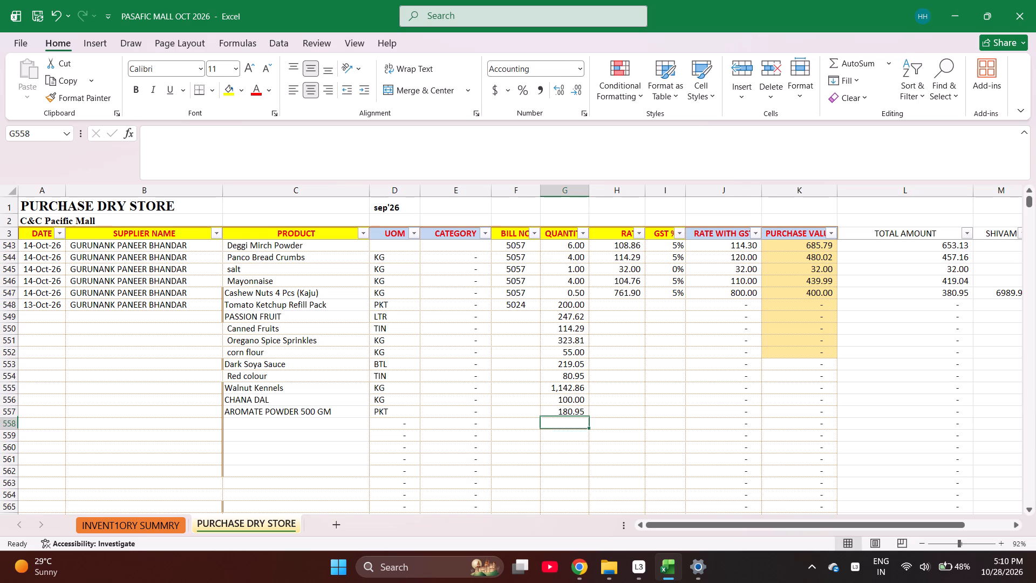
Copy the figures in G548 to G557 into the rate column, starting at H548 on the Tomato Ketchup Refill Pack row.
key("Left")
key("Right")
key("Right")
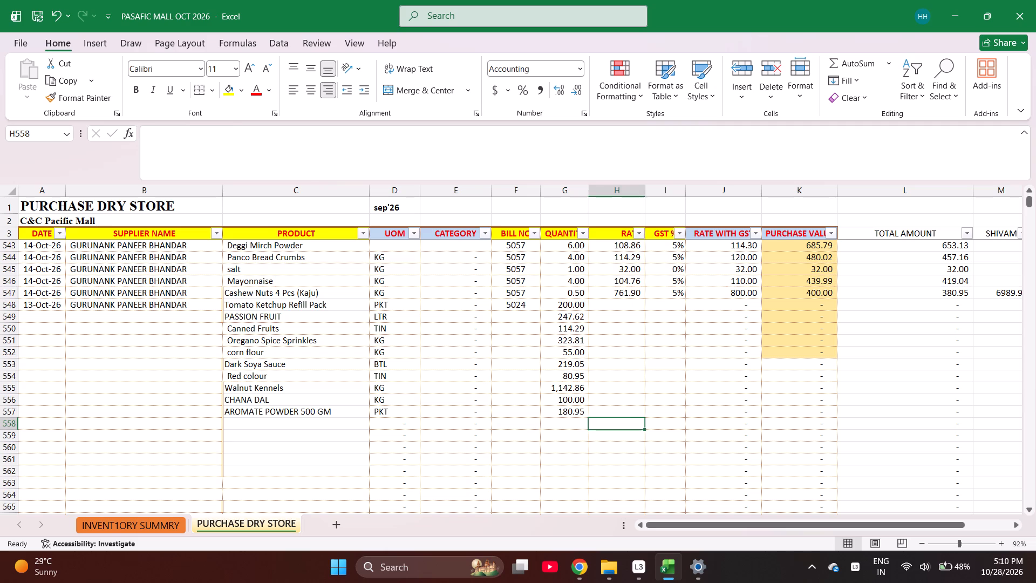
key("ctrl+Up")
key("Down")
key("Left")
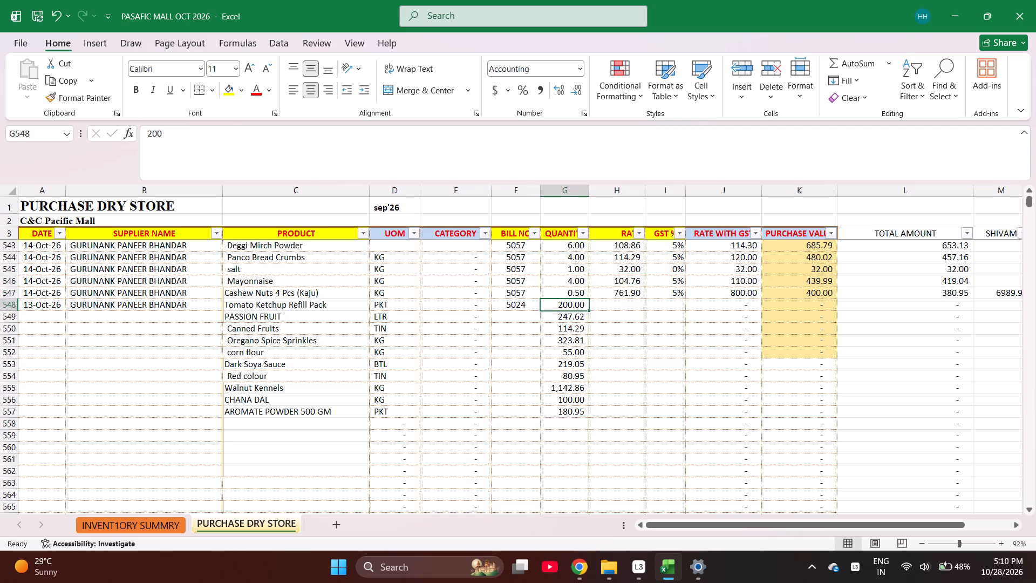
key("shift+Down")
key("shift+Down")
key("shift+Down")
key("shift+Down")
key("shift+Down")
key("shift+Down")
key("shift+Down")
key("shift+Down")
key("shift+Down")
key("shift+Down")
key("shift+Down")
key("shift+Down")
key("shift+Up")
key("shift+Up")
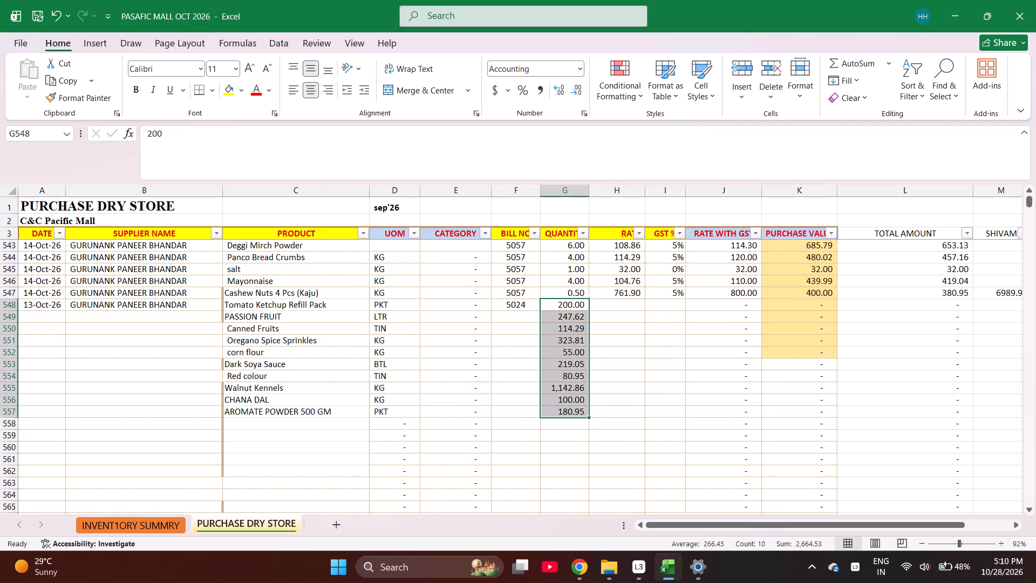
key("ctrl+c")
key("Right")
key("Return")
Clear the quantity cells G548 to G557, from Tomato Ketchup Refill Pack to AROMATE POWDER 500 GM.
key("Down")
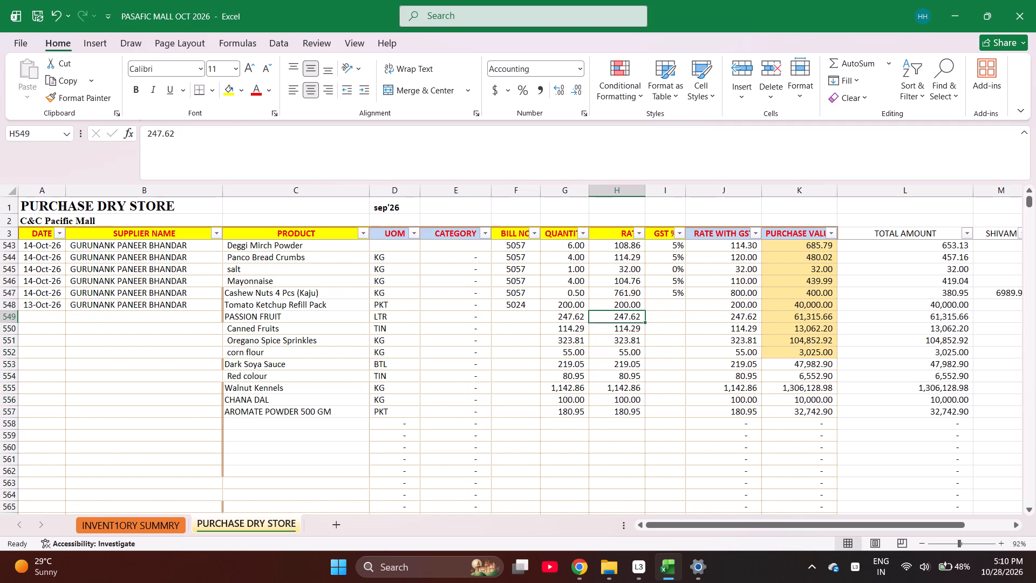
key("Left")
key("Up")
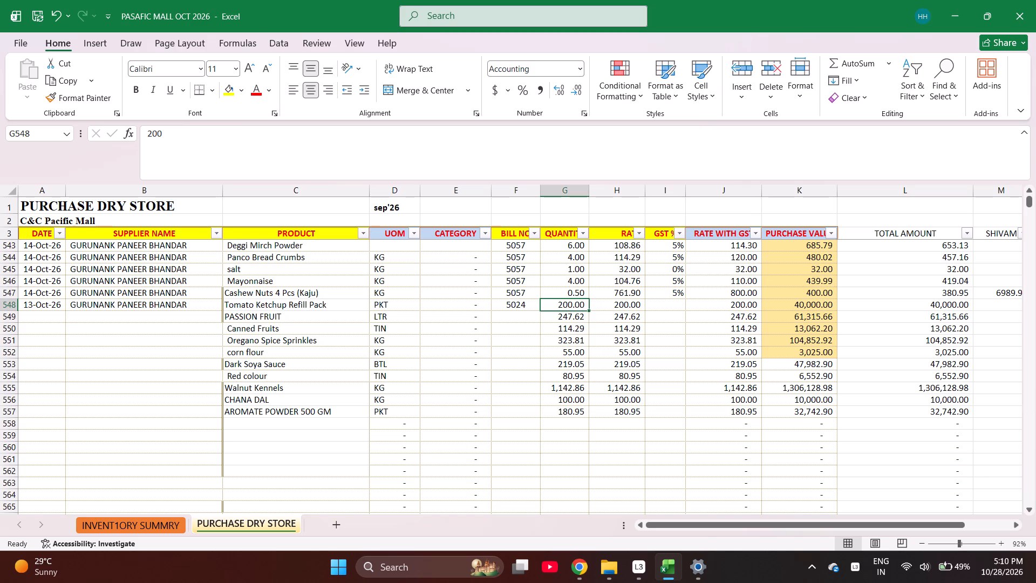
key("shift+Down")
key("shift+Down")
key("shift+Down")
key("shift+Down")
key("shift+Down")
key("shift+Down")
key("shift+Down")
key("shift+Down")
key("shift+Down")
key("shift+Down")
key("shift+Down")
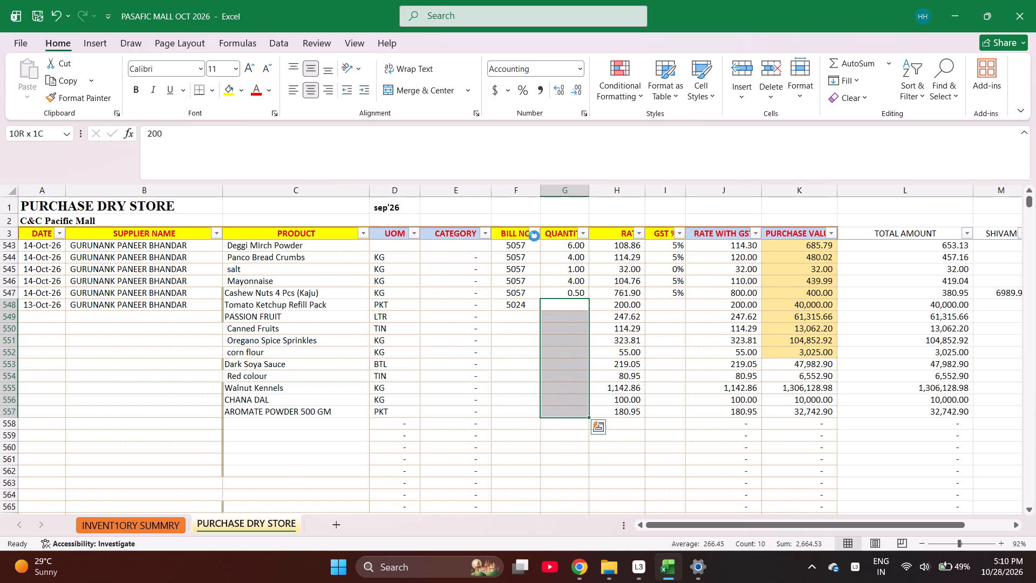
key("Delete")
Enter quantities 1, 2, 1 and 1 in G548 to G551, from Tomato Ketchup Refill Pack to Oregano Spice Sprinkles.
key("Left")
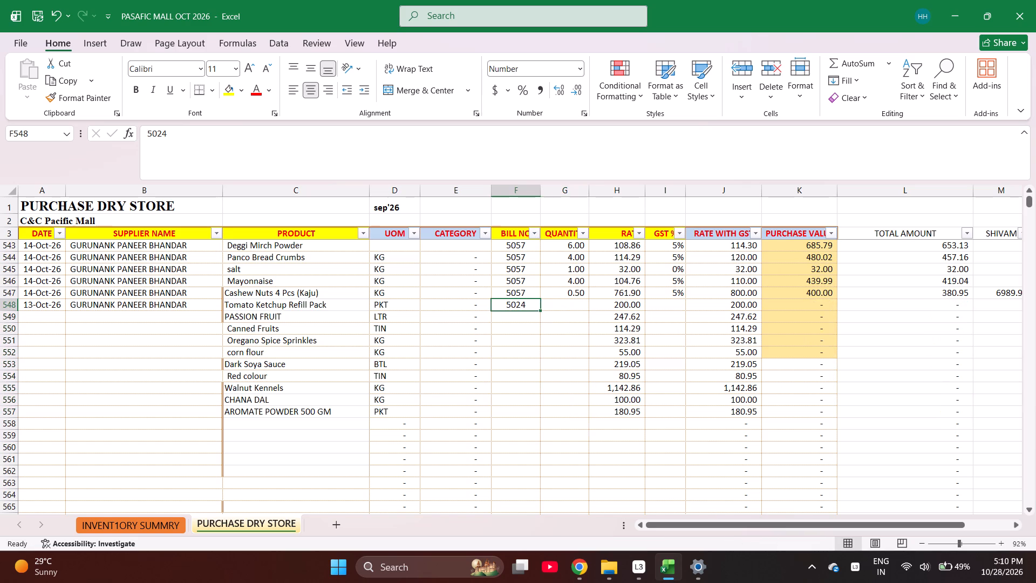
key("Right")
key("1")
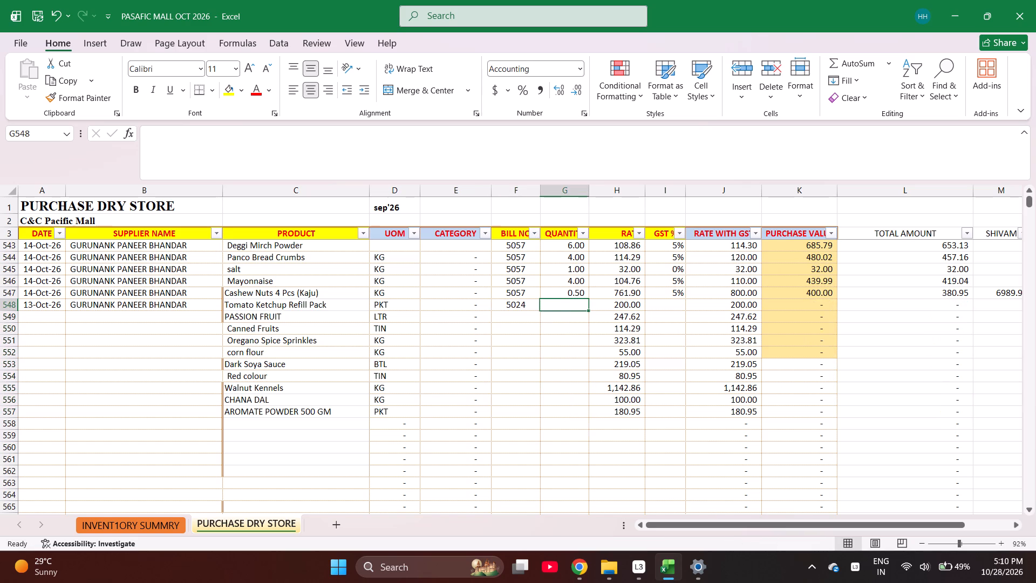
key("Return")
key("2")
key("Return")
key("1")
key("Return")
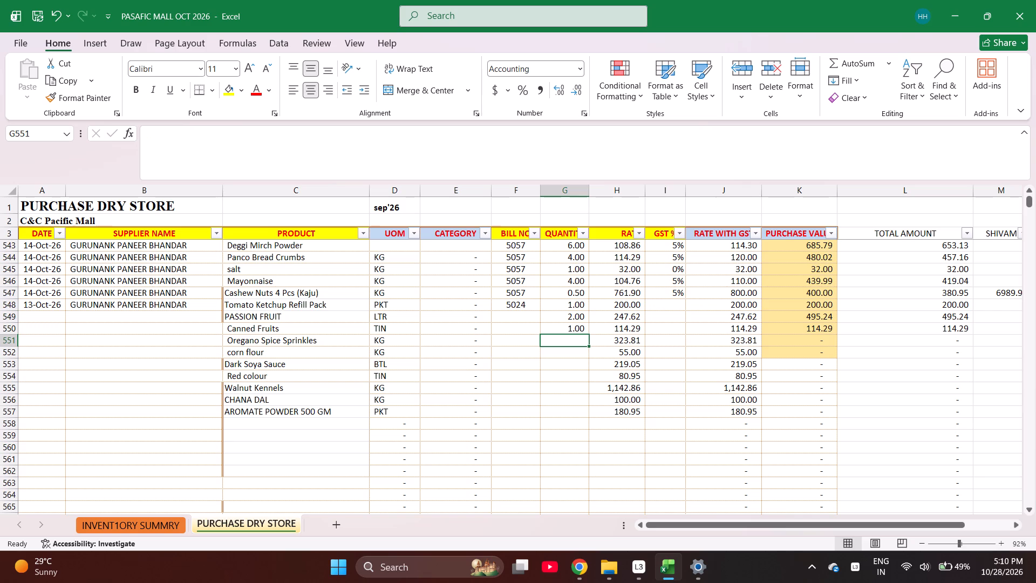
key("1")
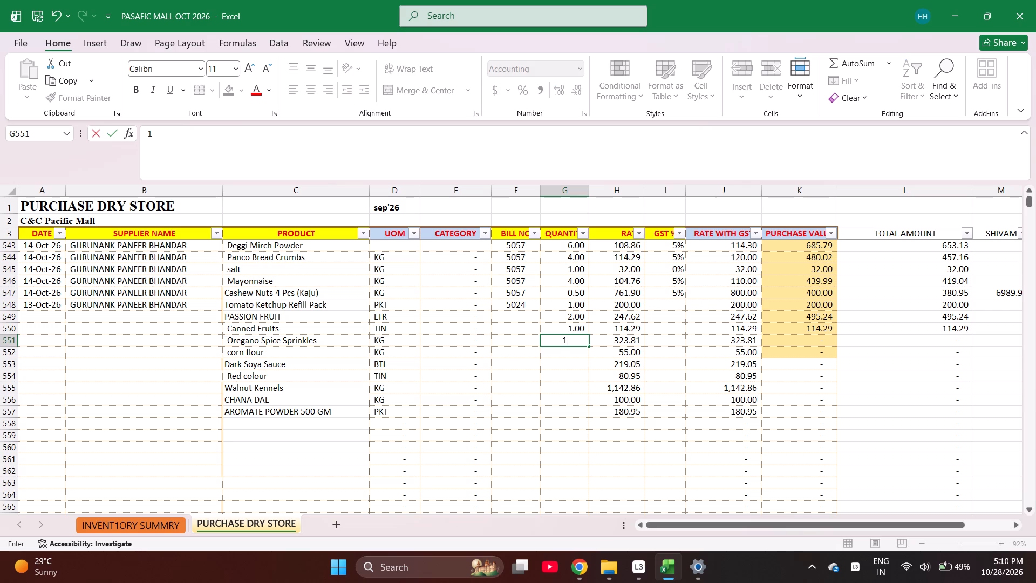
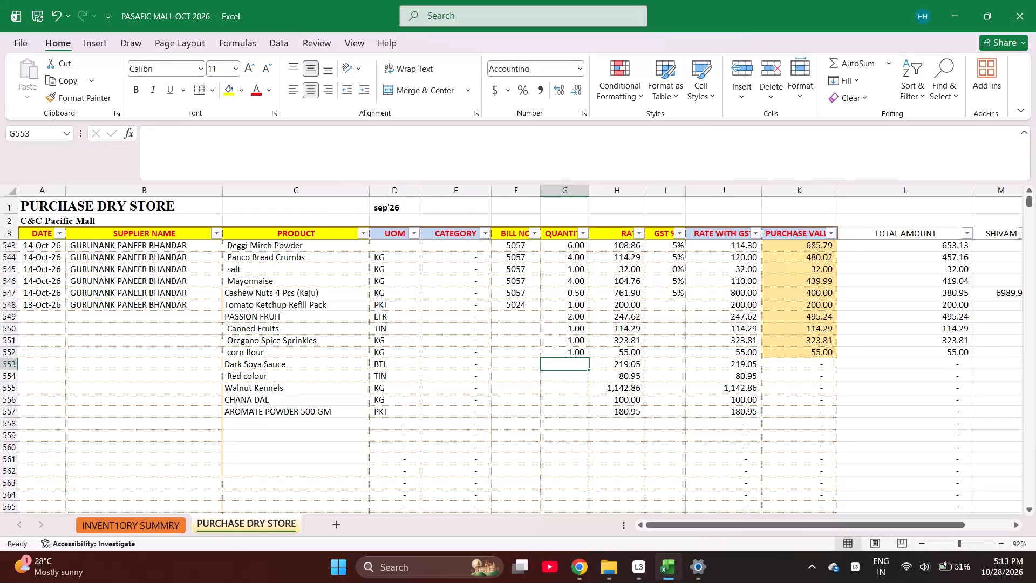
Enter quantities 1, 1, 0.25, 1 and 1 in G553 to G557, from Dark Soya Sauce to AROMATE POWDER 500 GM.
key("Return")
key("1")
key("Return")
key("1")
key("1")
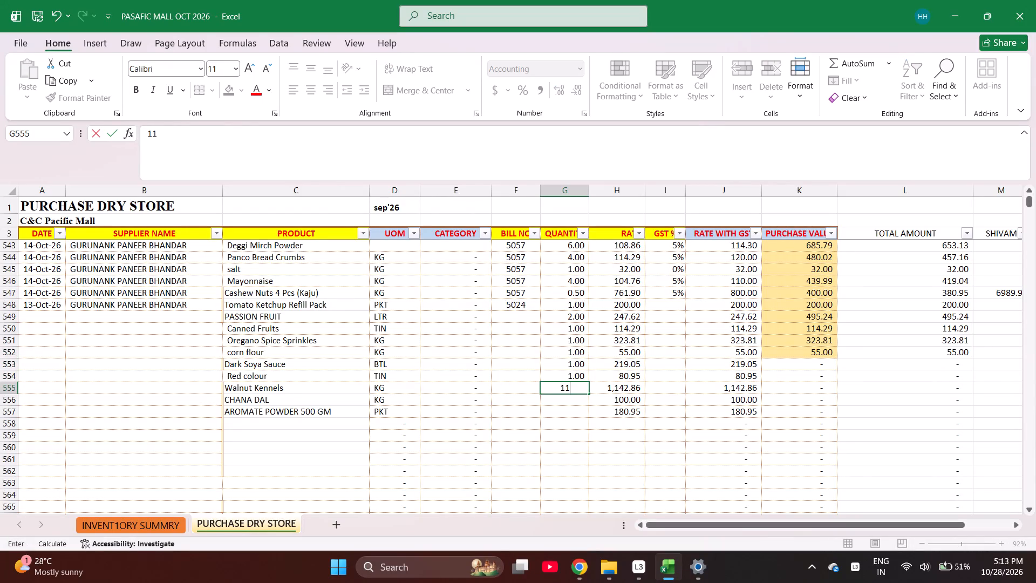
key("BackSpace")
key("BackSpace")
key("BackSpace")
key("BackSpace")
type("0.25")
key("Return")
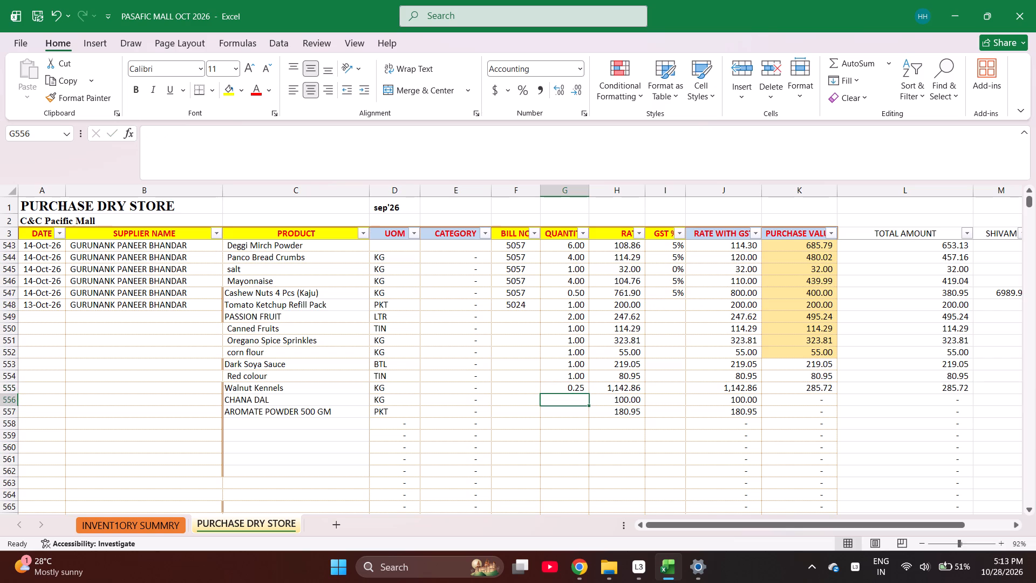
key("1")
key("Return")
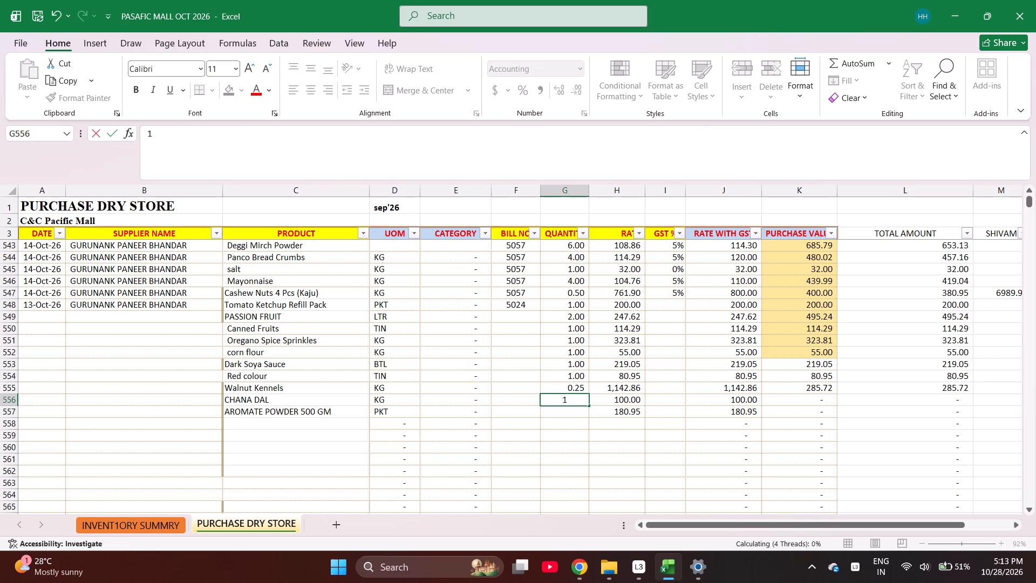
key("1")
key("Return")
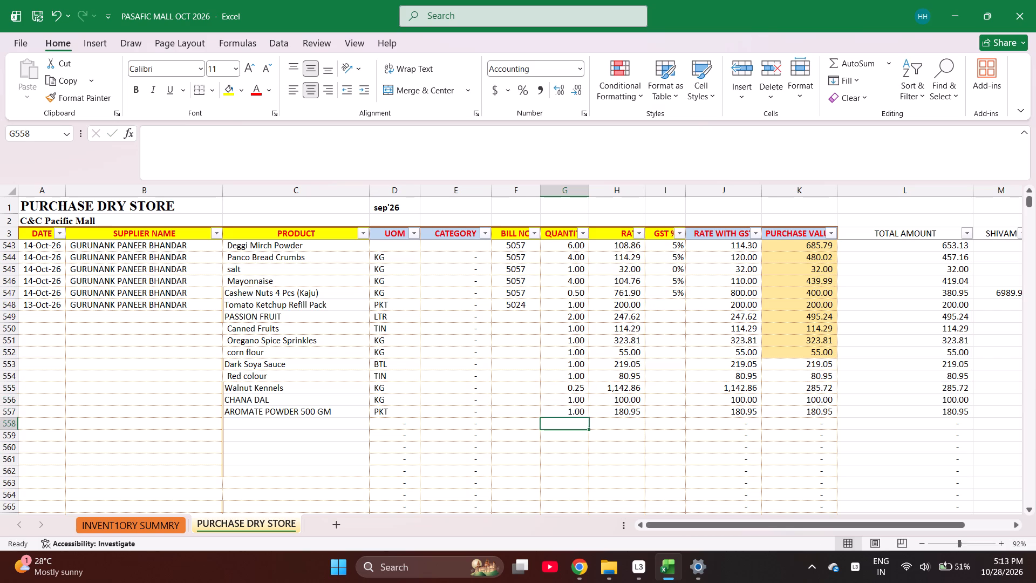
Enter GST of 5% in I548 to I551, from Tomato Ketchup Refill Pack to Oregano Spice Sprinkles, and 0% in I552 for corn flour.
key("Up")
key("Up")
key("Up")
key("Up")
key("Up")
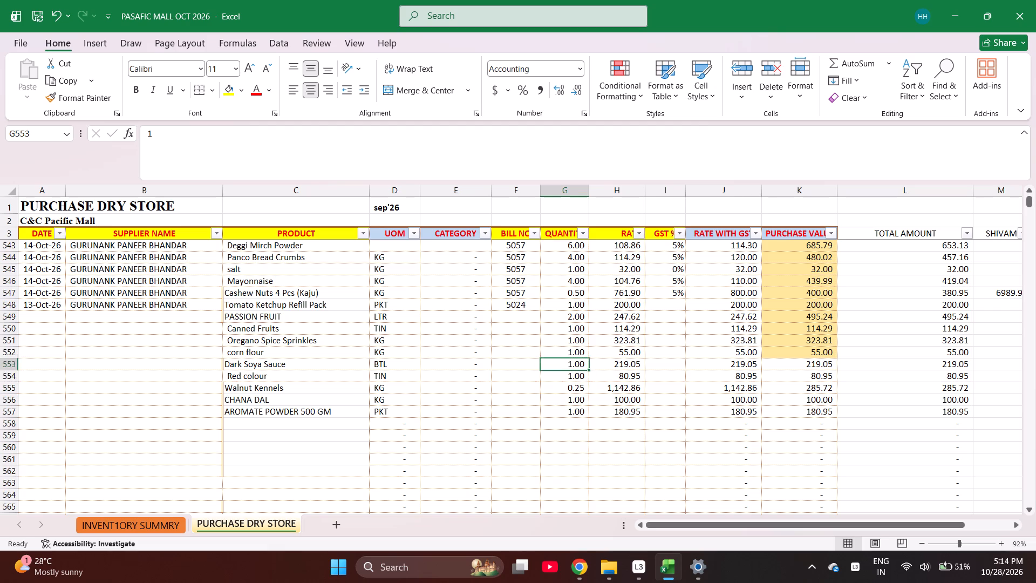
key("Up")
key("Up")
key("Up")
key("Up")
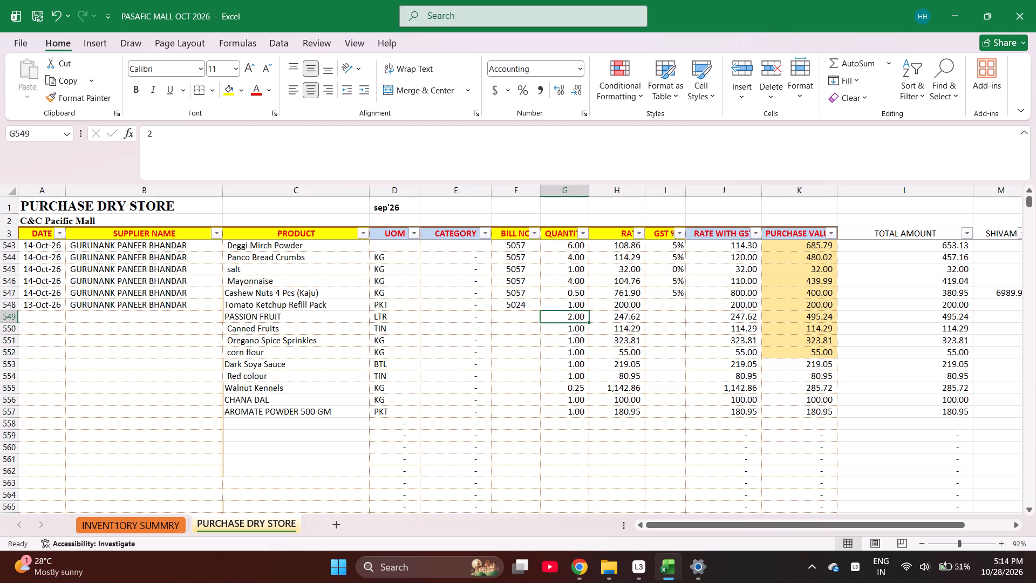
key("Right")
key("Right")
key("Up")
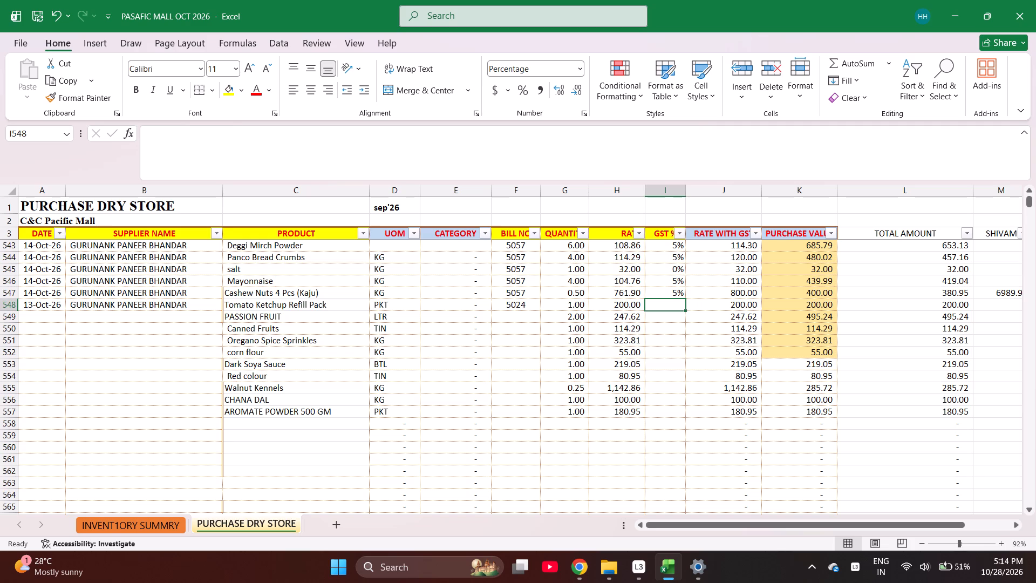
key("5")
key("Return")
key("5")
key("Return")
key("5")
key("Return")
key("5")
key("Return")
key("5")
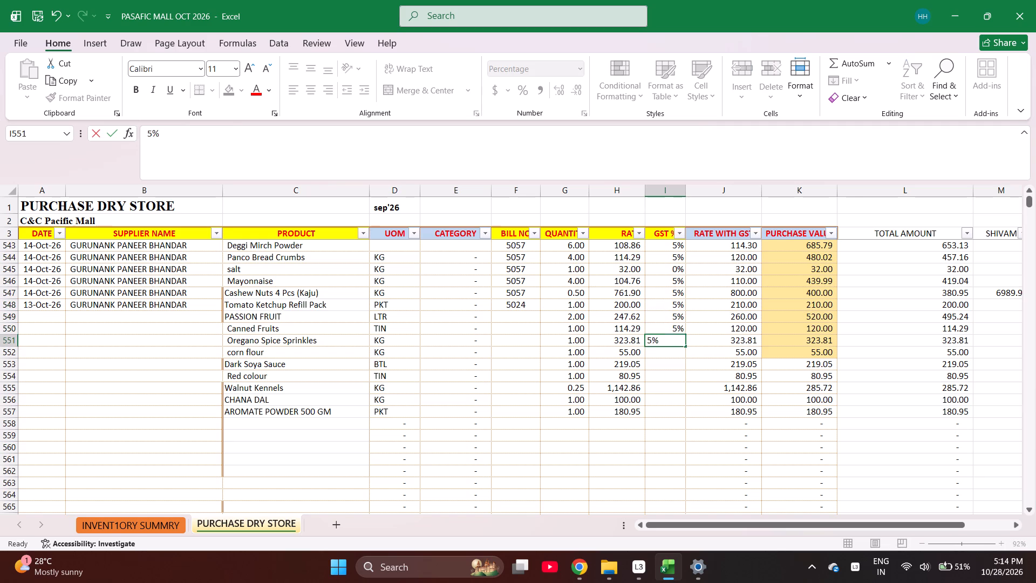
key("BackSpace")
key("0")
key("Return")
Enter GST of 5% in I553 to I555, 0% in I556 for CHANA DAL and 5% in I557 for AROMATE POWDER 500 GM.
key("5")
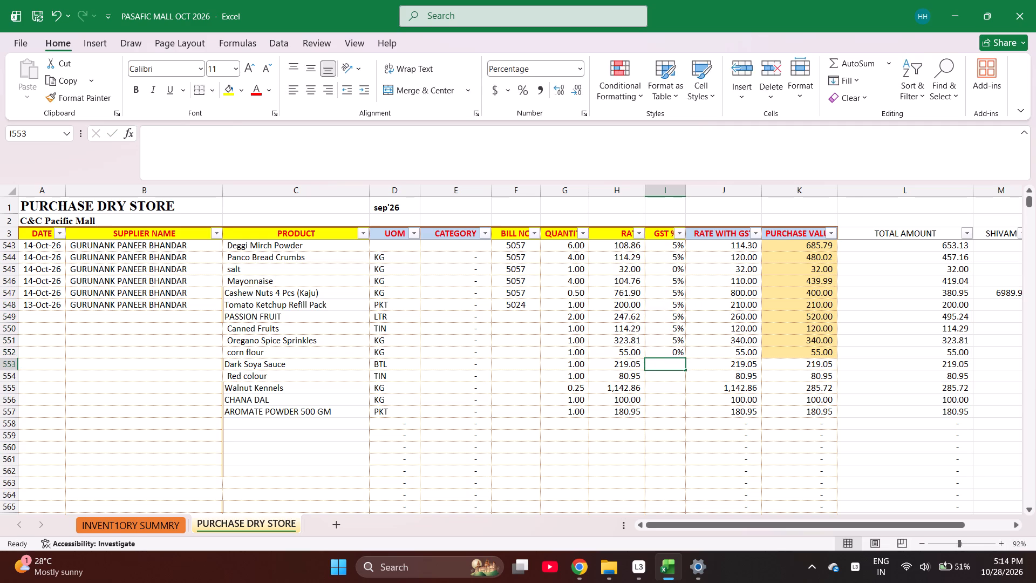
key("Return")
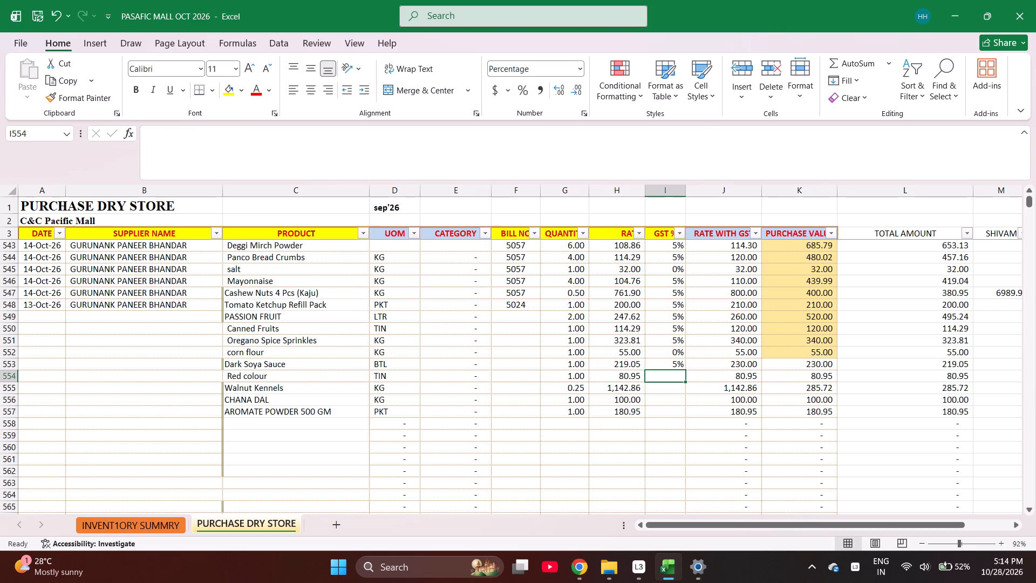
key("5")
key("Return")
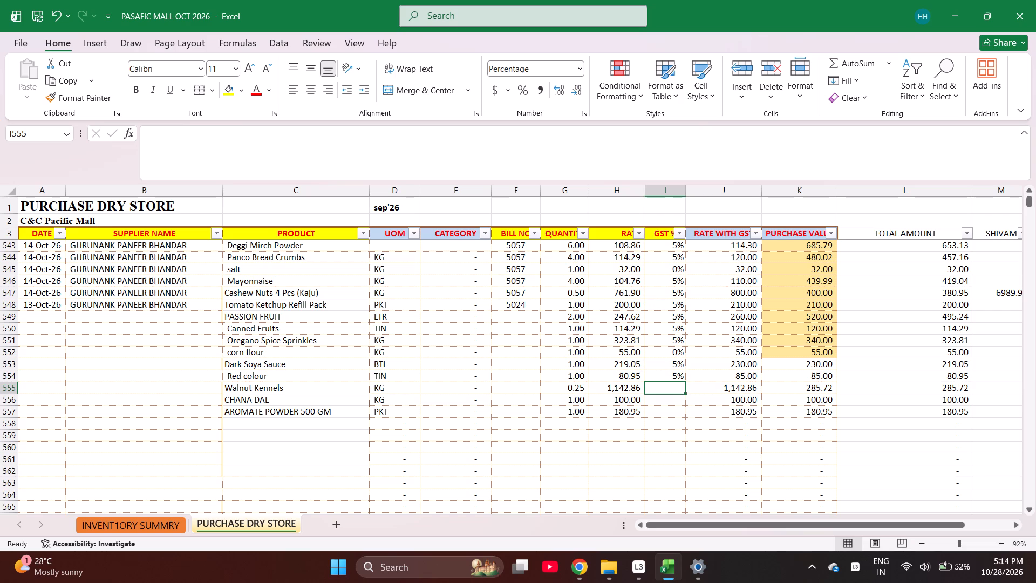
key("5")
key("Return")
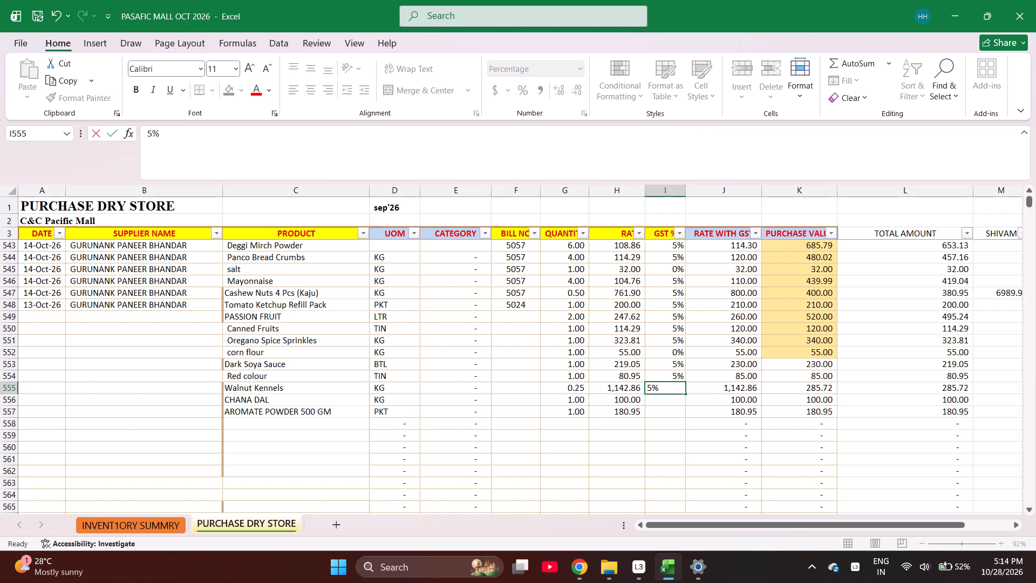
key("0")
key("Return")
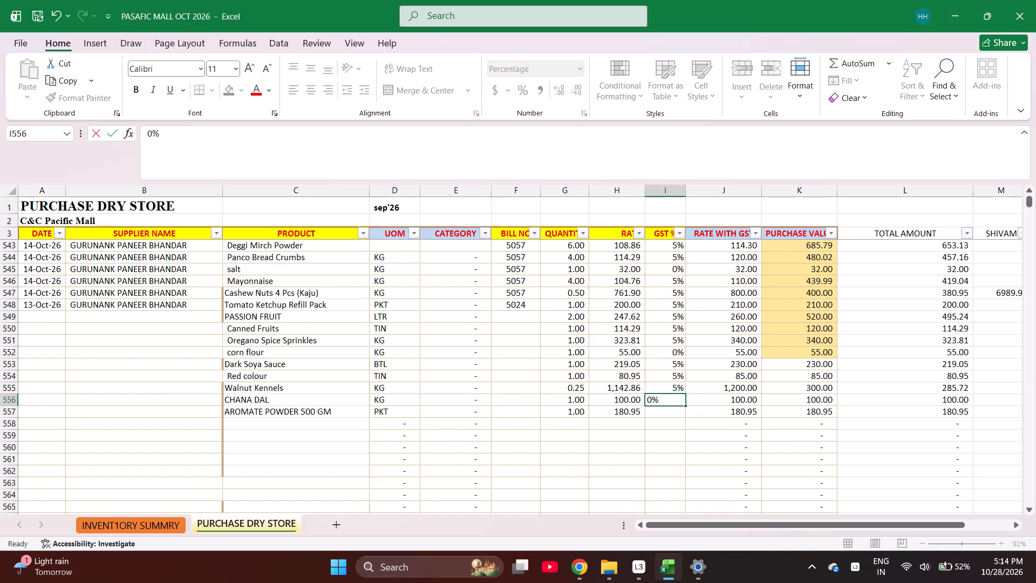
key("5")
key("Return")
Fill the date 13-Oct-26 and supplier GURUNANK PANEER BHANDAR from row 548 down to row 557.
key("Left")
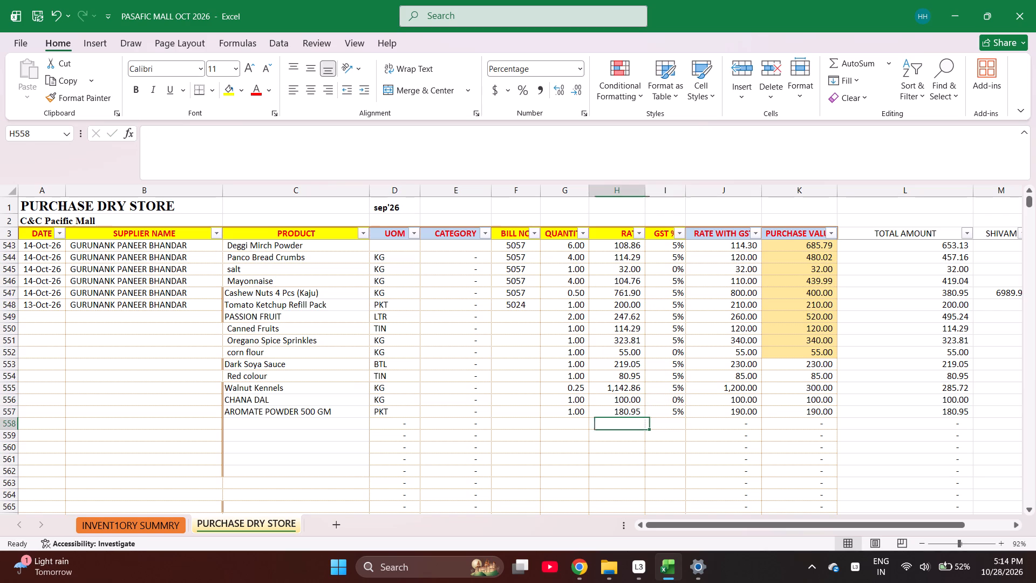
key("ctrl+Left")
key("ctrl+Left")
key("ctrl+Left")
key("ctrl+Up")
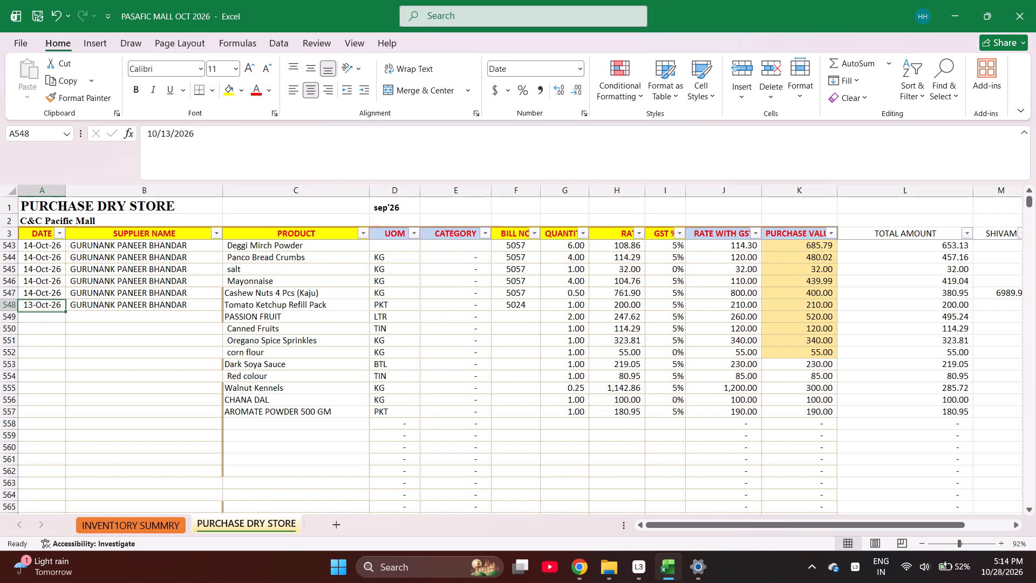
key("shift+Right")
key("Down")
key("Down")
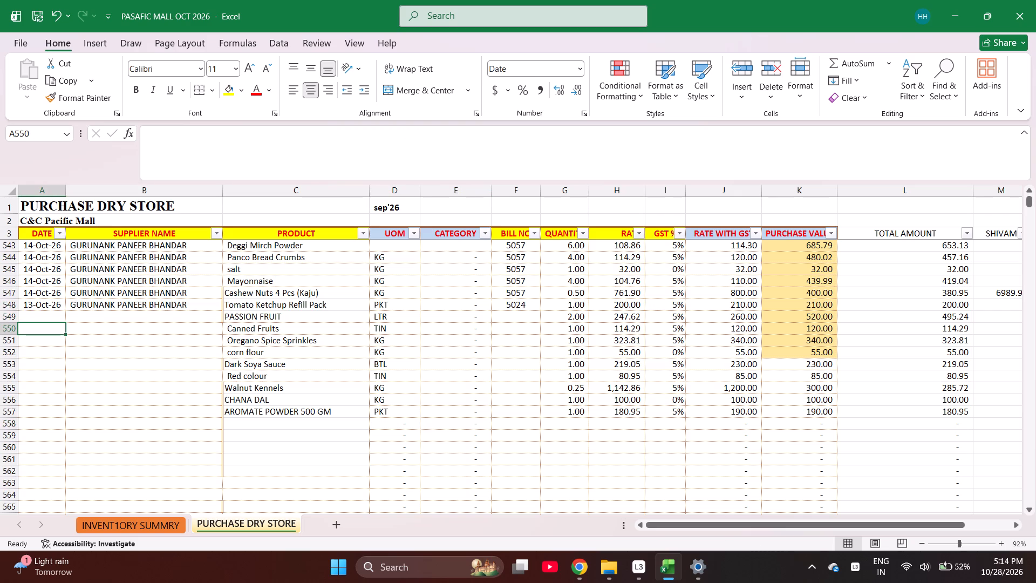
key("Up")
key("Up")
key("shift+Right")
key("shift+Down")
key("shift+Down")
key("shift+Down")
key("shift+Down")
key("shift+Down")
key("shift+Down")
key("shift+Down")
key("shift+Down")
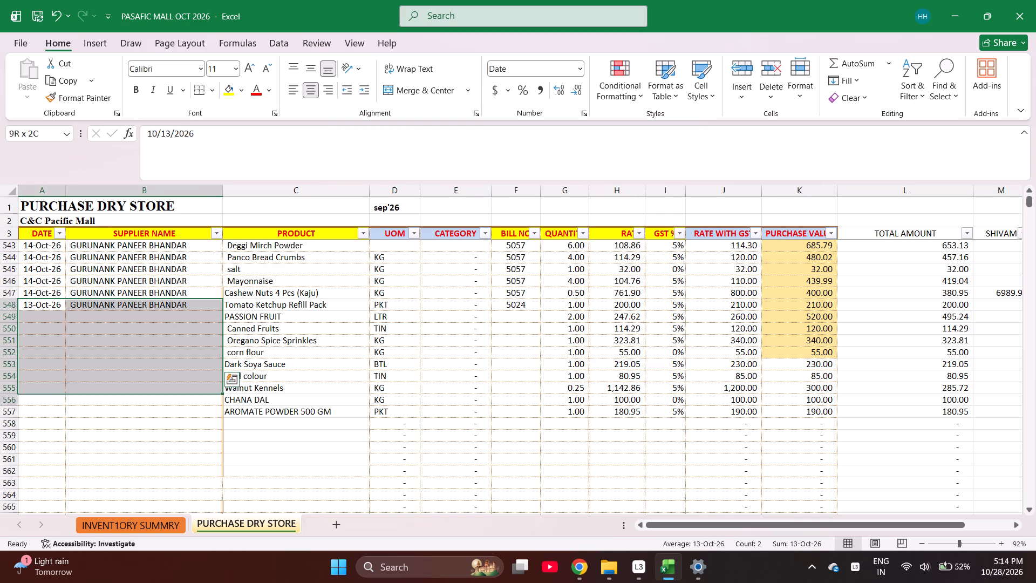
key("shift+Down")
key("ctrl+d")
Fill bill number 5024 from F548 down to F557.
key("ctrl+Right")
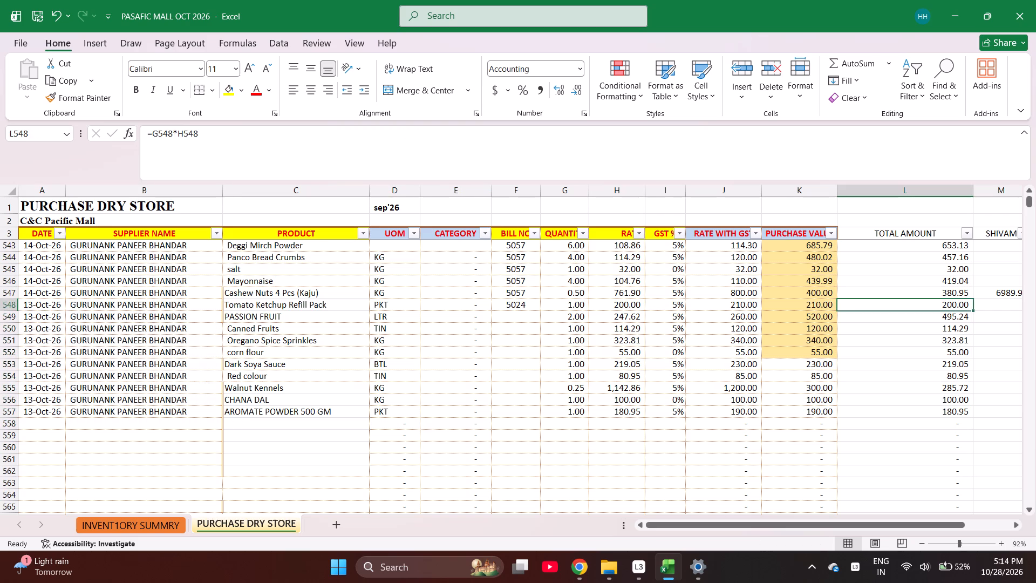
key("Left")
key("Left")
key("Left")
key("Left")
key("Left")
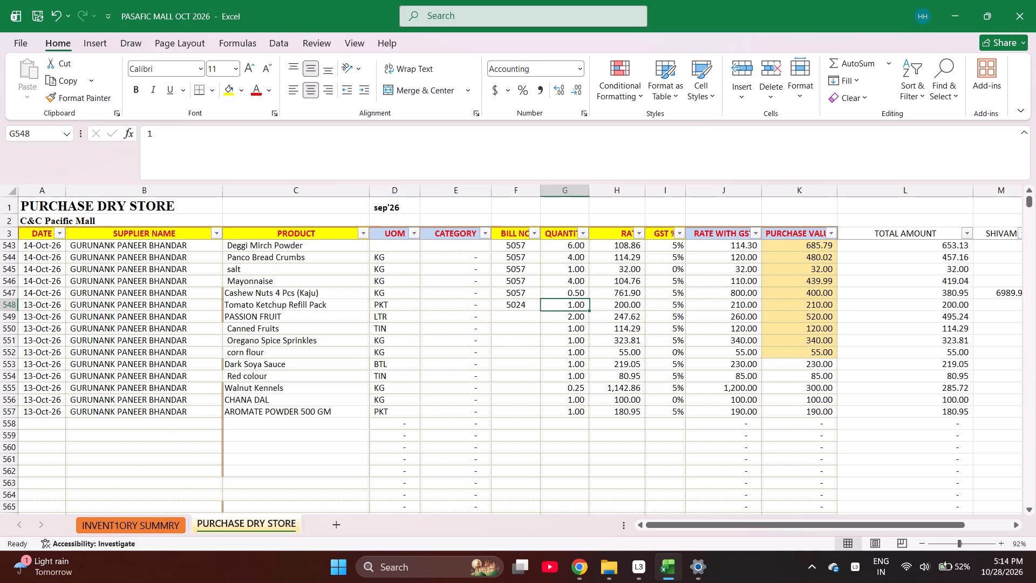
key("Left")
key("shift+Down")
key("shift+Down")
key("shift+Down")
key("shift+Down")
key("shift+Down")
key("shift+Down")
key("shift+Down")
key("shift+Down")
key("shift+Down")
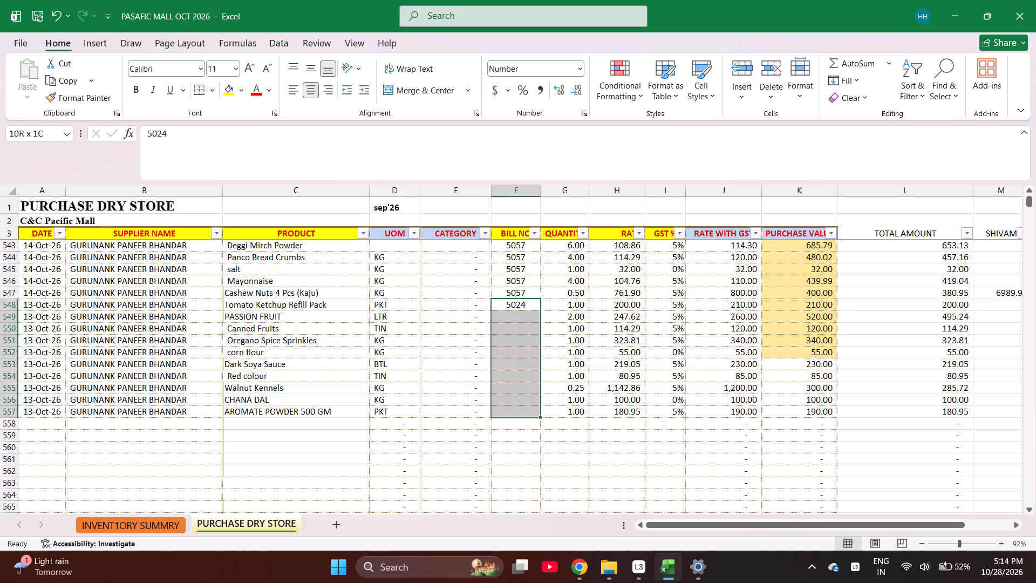
key("ctrl+d")
Check the sum of the bill 5024 amounts in L548 to L557 of the TOTAL AMOUNT column.
key("Right")
key("Right")
key("Right")
key("Right")
key("Right")
key("Right")
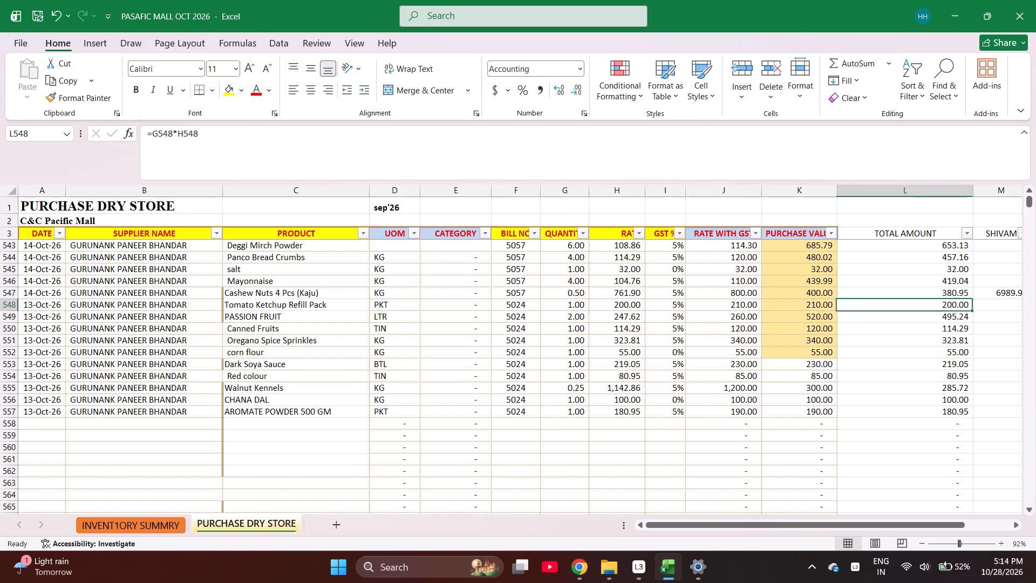
key("shift+Down")
key("shift+Down")
key("shift+Down")
key("shift+Down")
key("shift+Down")
key("shift+Down")
key("shift+Down")
key("shift+Down")
key("shift+Down")
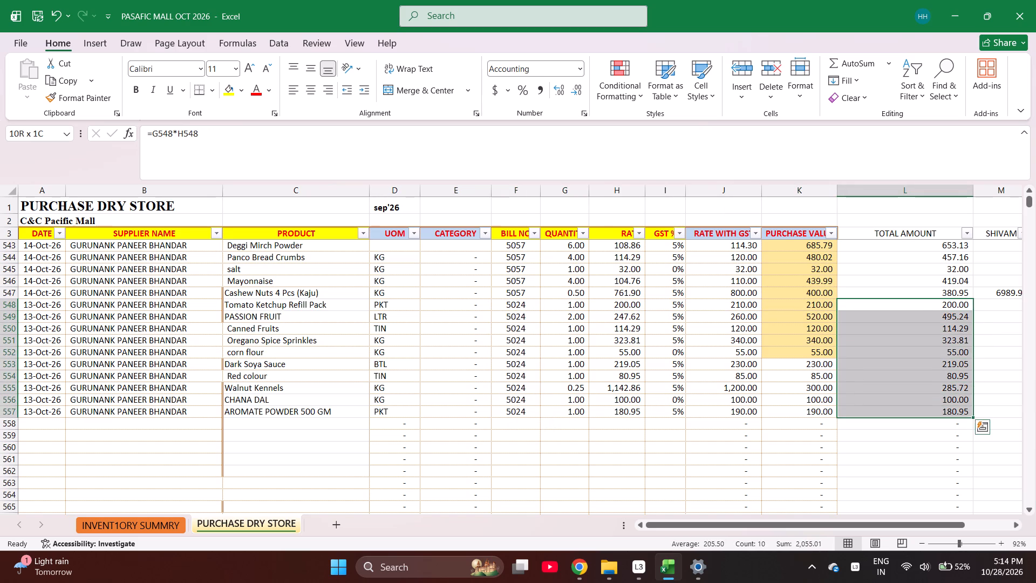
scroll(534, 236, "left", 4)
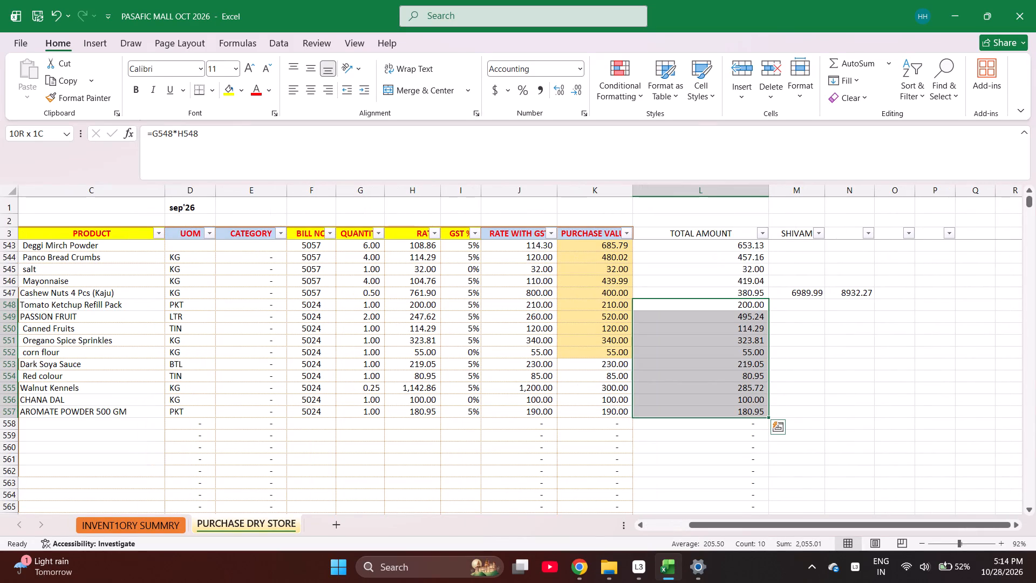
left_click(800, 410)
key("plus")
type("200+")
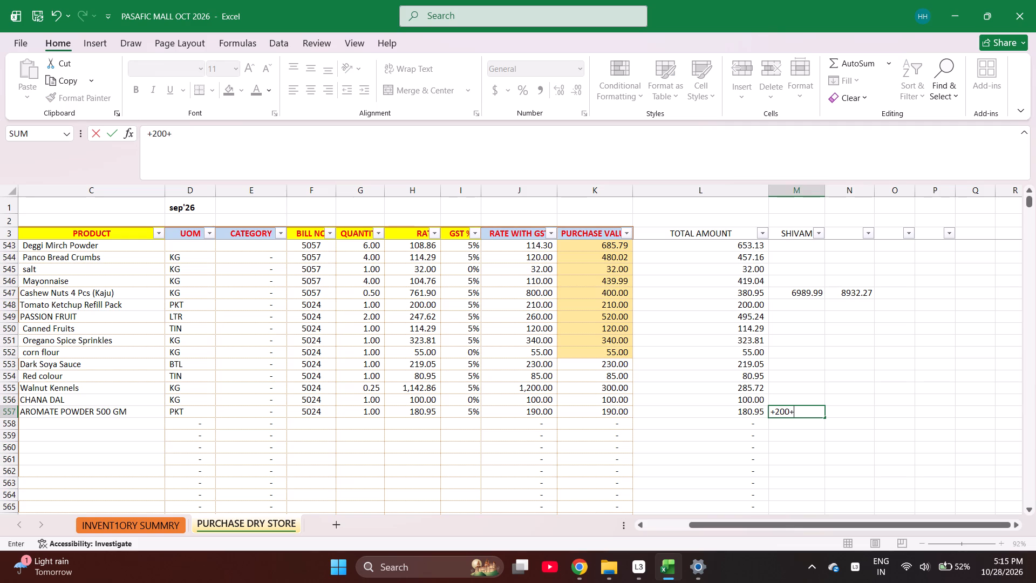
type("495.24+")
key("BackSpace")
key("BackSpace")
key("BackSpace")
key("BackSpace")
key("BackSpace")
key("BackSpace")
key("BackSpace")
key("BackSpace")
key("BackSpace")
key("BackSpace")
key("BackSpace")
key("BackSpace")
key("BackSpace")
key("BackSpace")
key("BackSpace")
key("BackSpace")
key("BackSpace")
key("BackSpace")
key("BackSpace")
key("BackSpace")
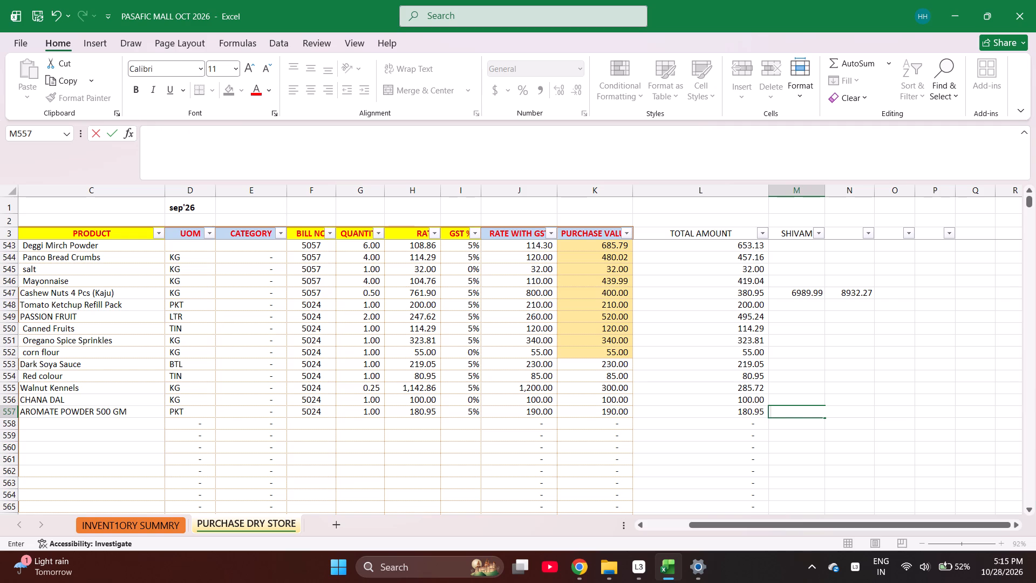
Enter the sum 432+295+733+220.57+590.48+2760 in M557, beside the AROMATE POWDER 500 GM row.
type("+432")
key("plus")
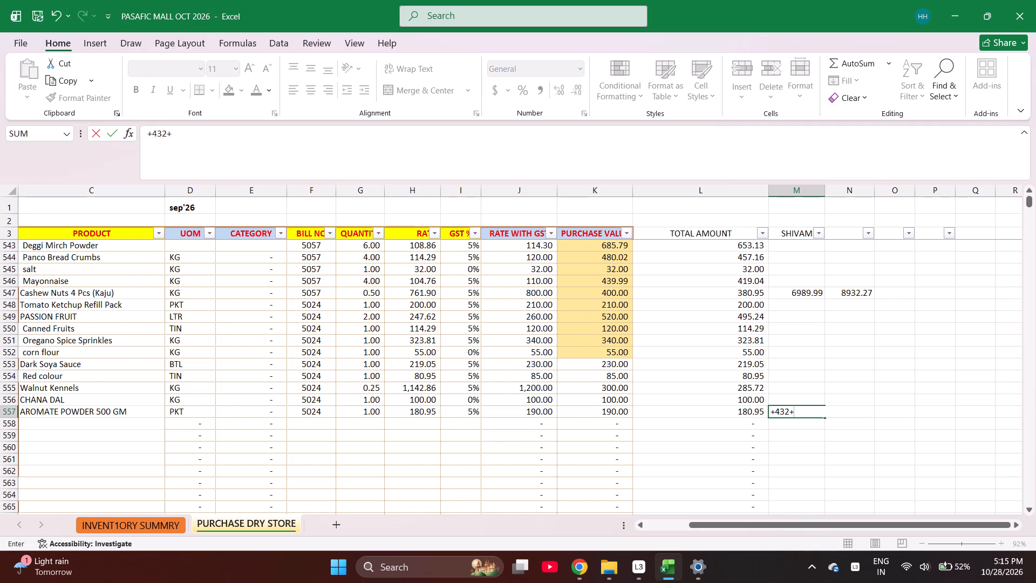
type("295+733+")
type("220")
key("period")
type("57+")
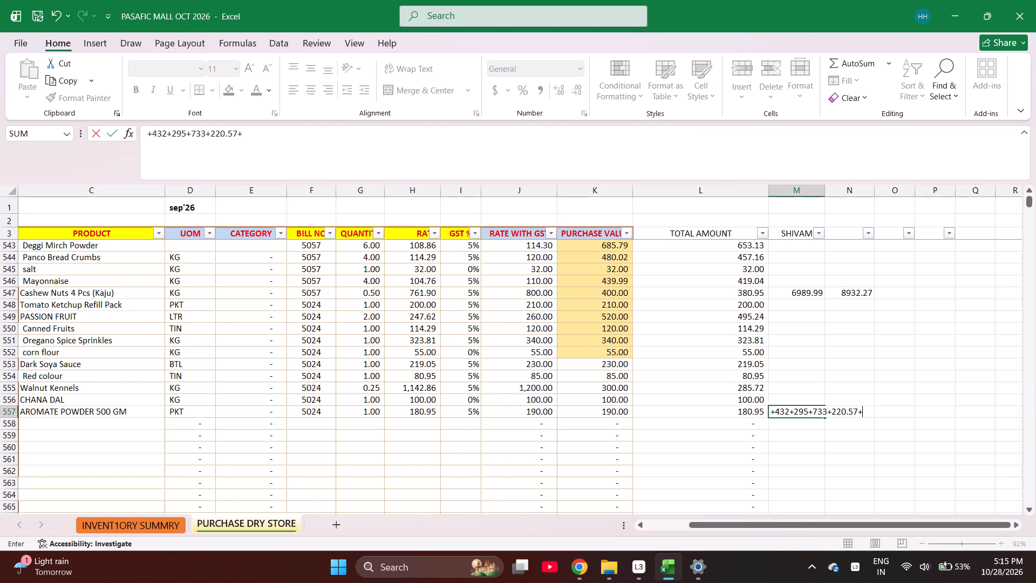
type("590.7")
key("BackSpace")
type("48")
key("plus")
type("27")
type("60+")
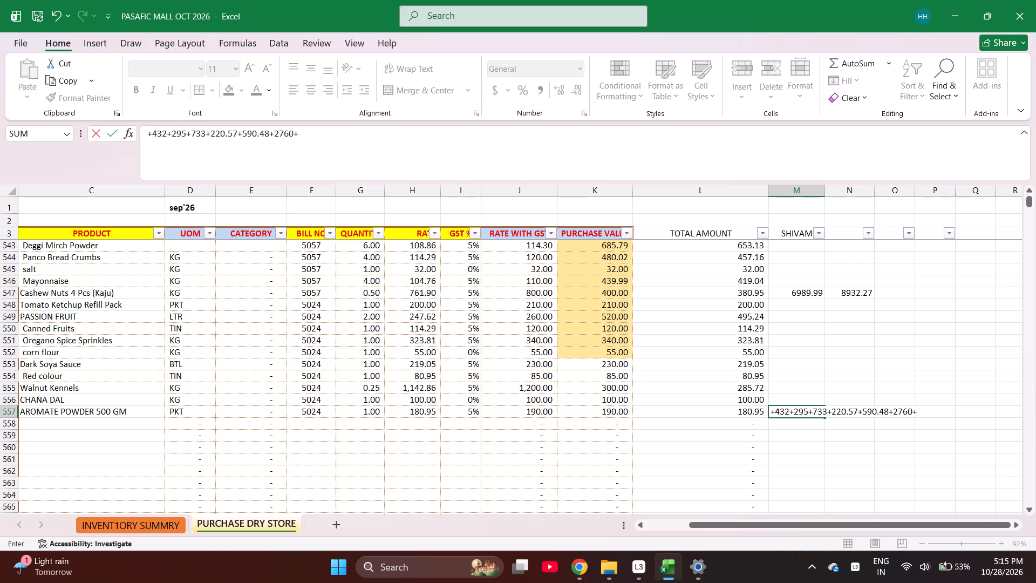
key("BackSpace")
key("Return")
key("Up")
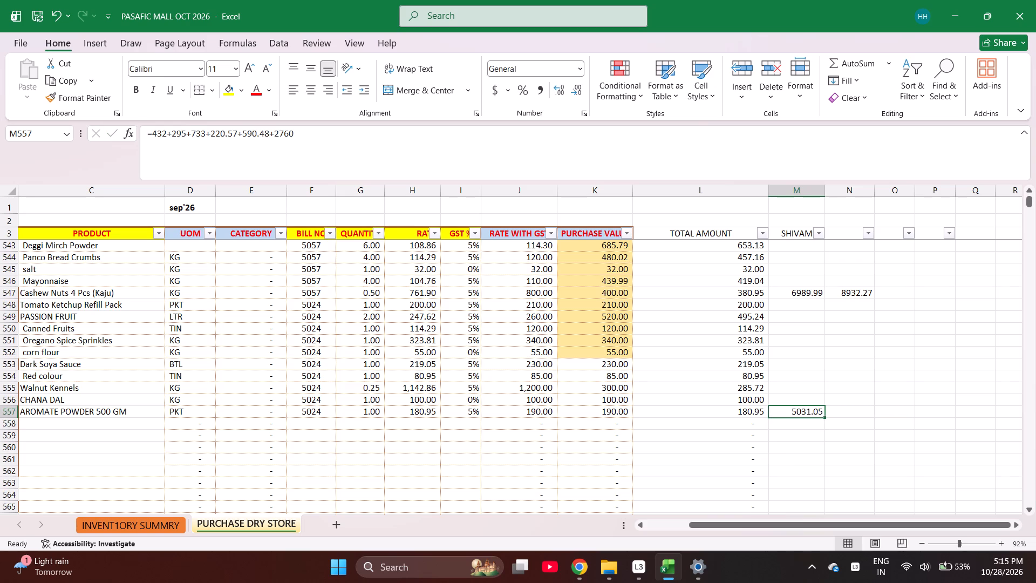
Check the sum of the bill 5024 amounts in L548 to L557 of the TOTAL AMOUNT column again.
left_click(752, 410)
key("shift+Up")
key("shift+Up")
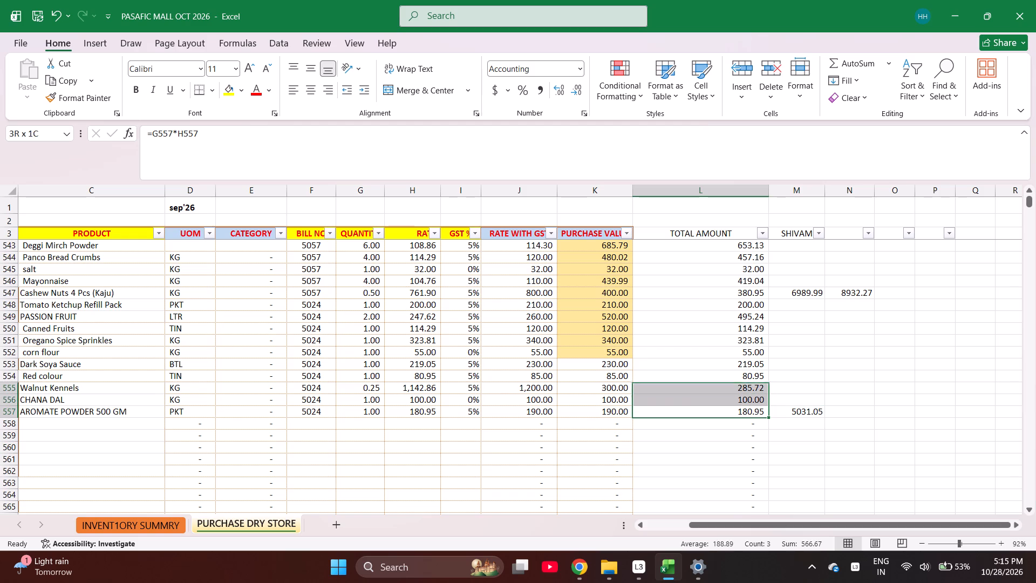
key("shift+Up")
key("shift+Up")
key("shift+Up")
key("shift+Up")
key("shift+Up")
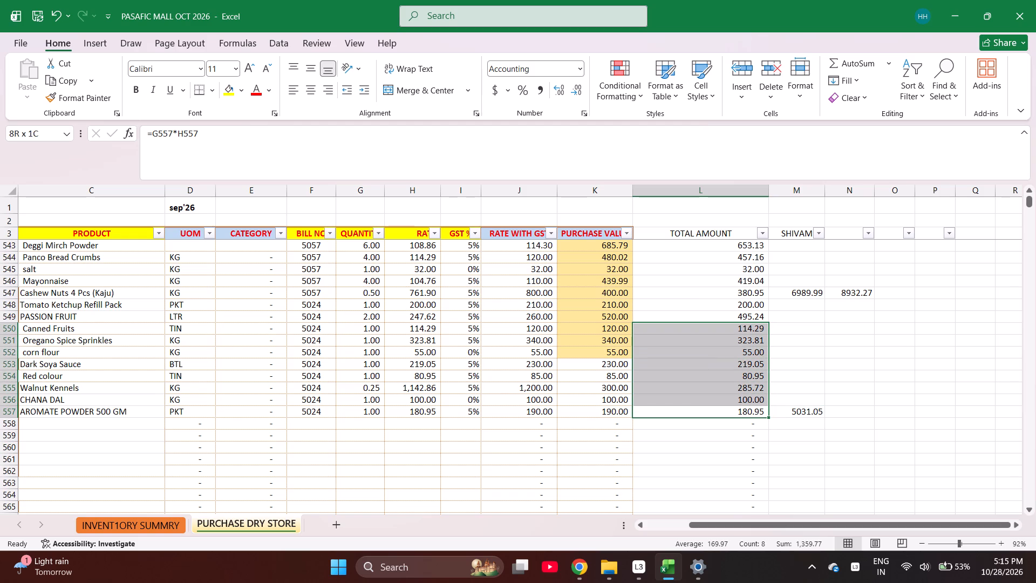
key("shift+Down")
key("shift+Down")
key("shift+Down")
key("shift+Down")
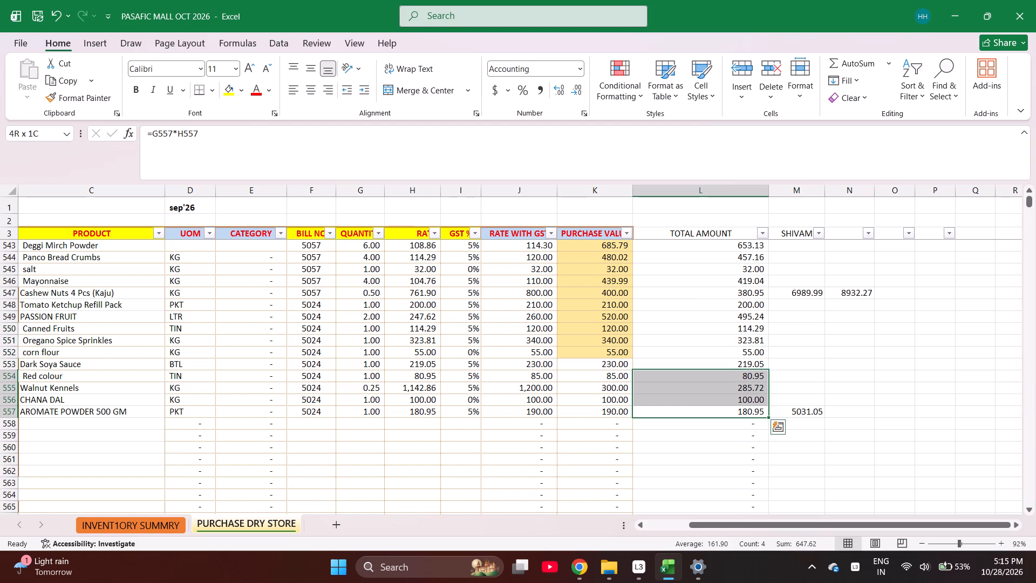
key("shift+Up")
key("shift+Up")
key("shift+Up")
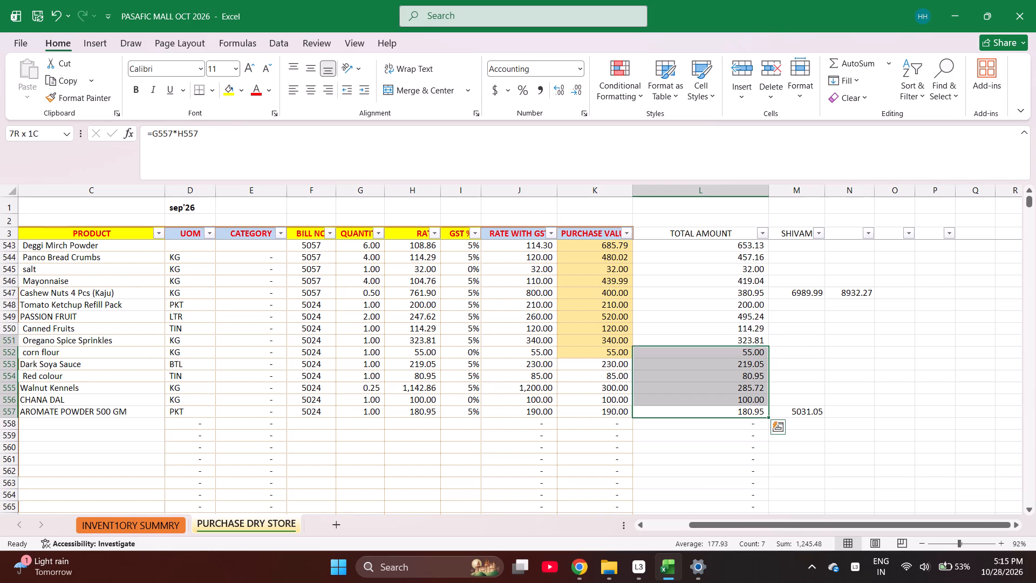
key("shift+Up")
key("shift+Up")
key("shift+Up")
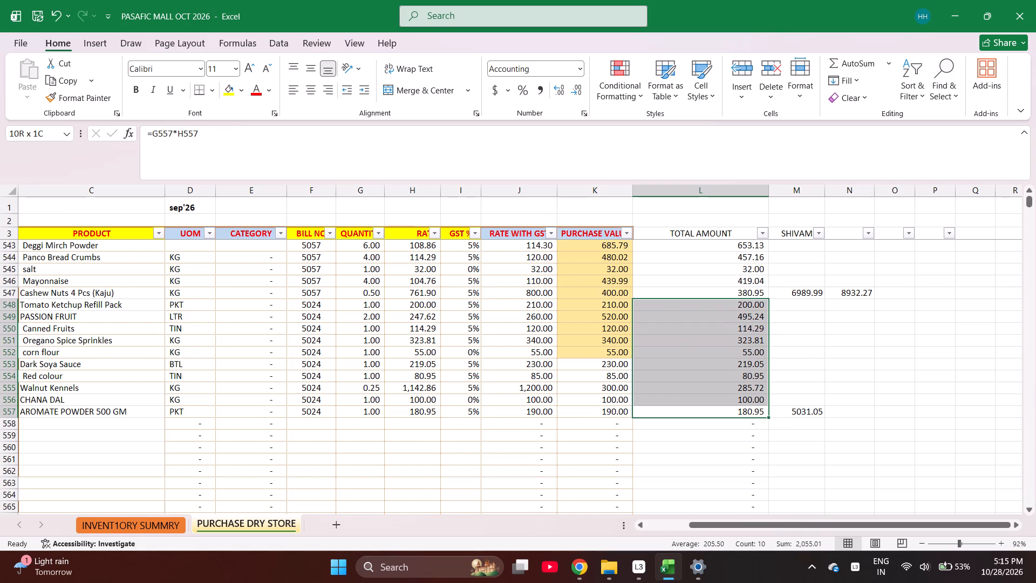
Enter a formula in N557 adding 2055.91 to the value in M557, and go back to M557 to review its sum.
left_click(858, 415)
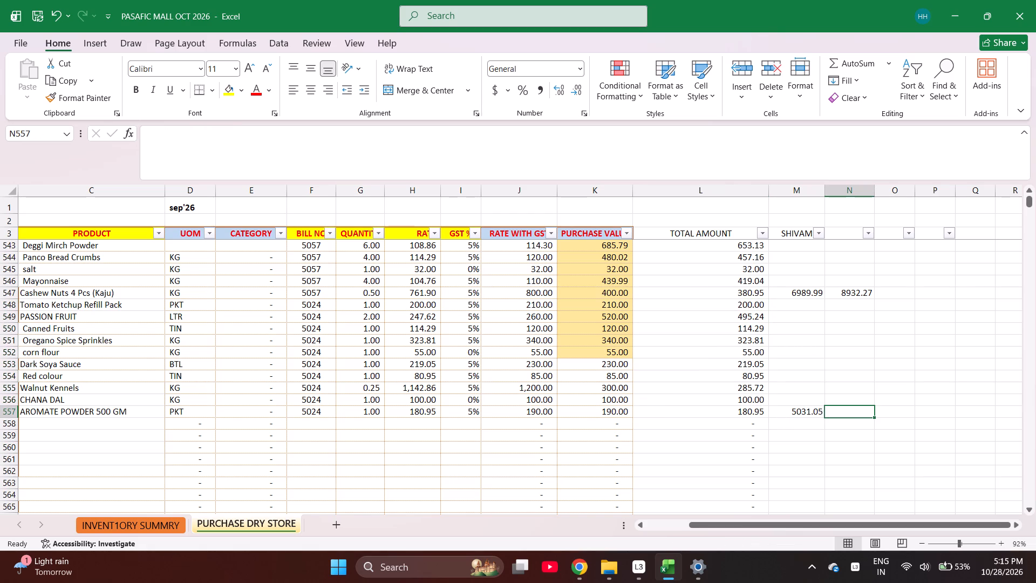
type("+2055.91+")
key("Left")
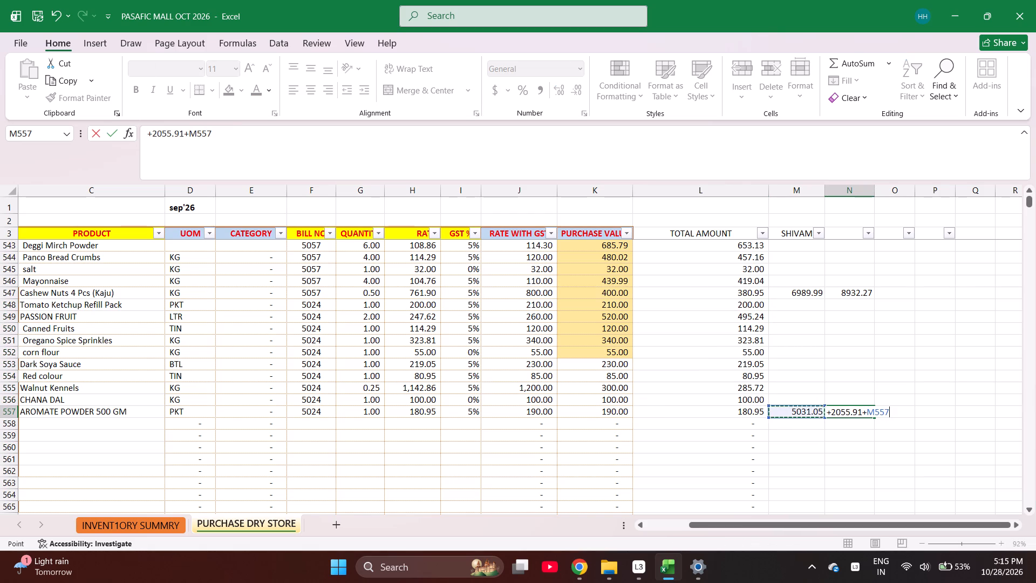
key("Return")
key("Up")
key("Down")
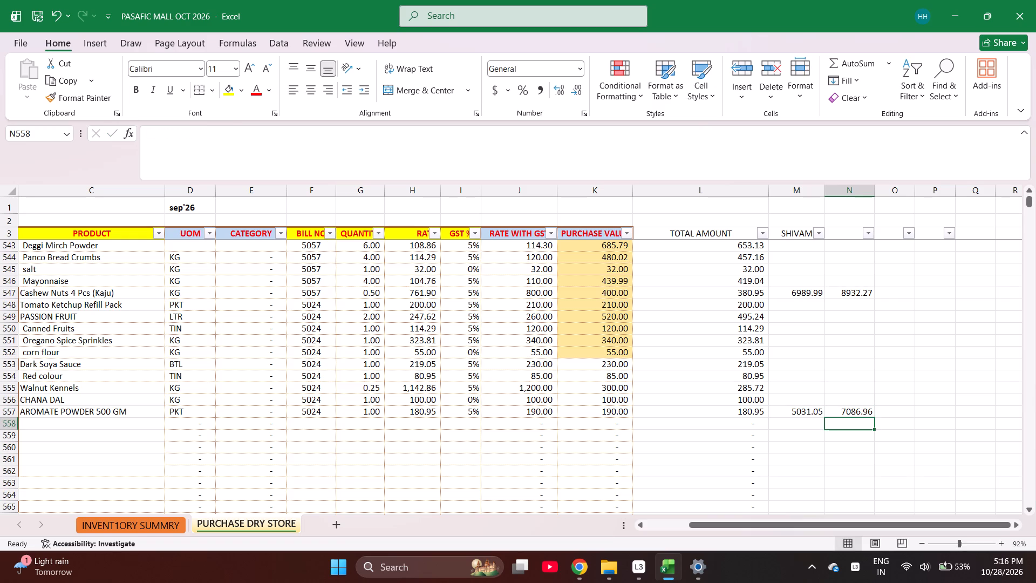
key("Left")
key("Up")
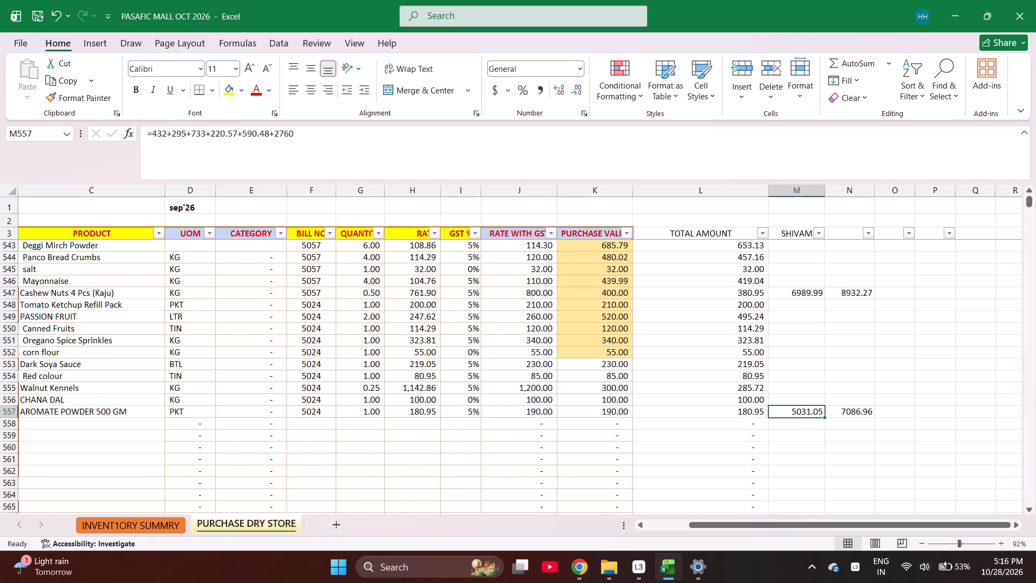
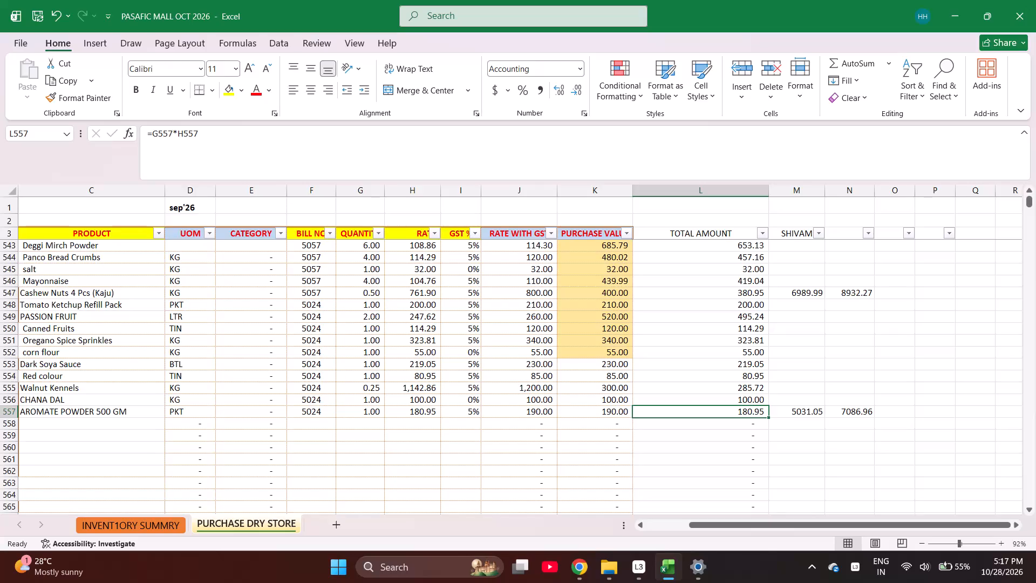
Check the sum of the bill 5024 amounts in L550 to L557 of the TOTAL AMOUNT column.
key("shift+Up")
key("shift+Up")
key("shift+Up")
key("shift+Up")
key("shift+Up")
key("shift+Up")
key("shift+Up")
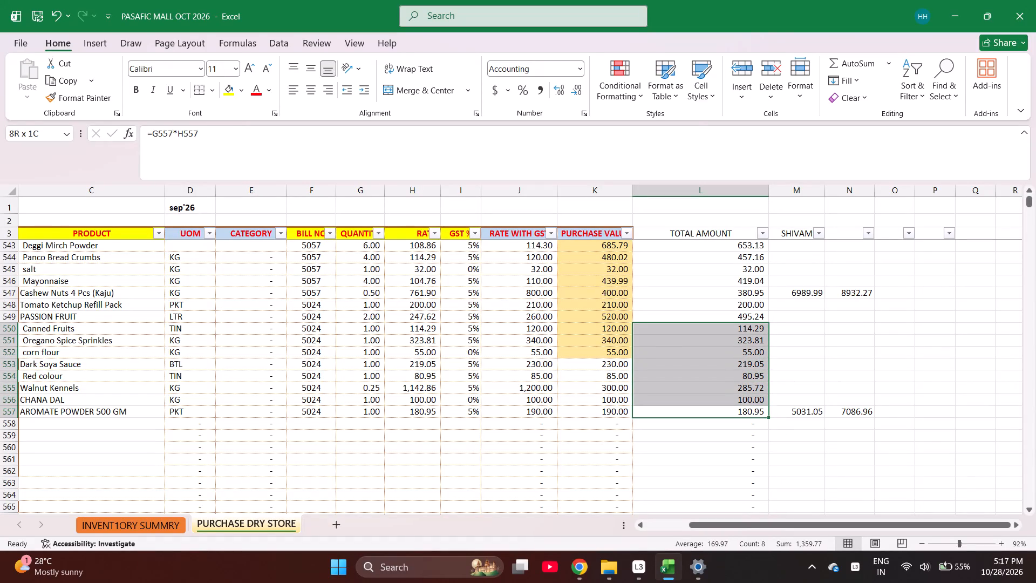
Review the bill 5024 amounts in the TOTAL AMOUNT column row by row, from L548 down to L557.
key("Up")
key("Up")
key("Up")
key("Up")
key("Up")
key("Up")
key("Up")
key("Up")
key("Up")
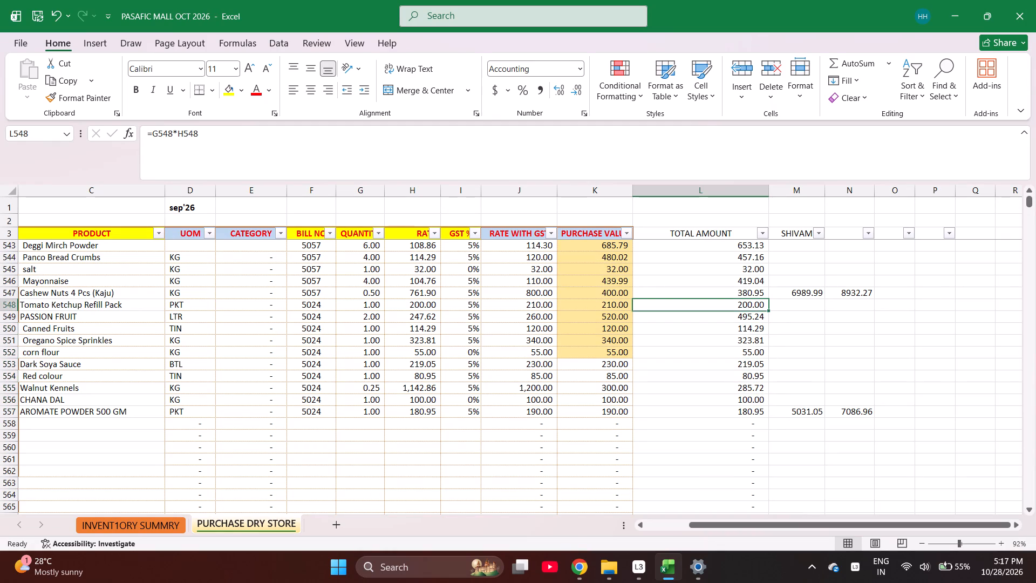
key("Down")
key("Down")
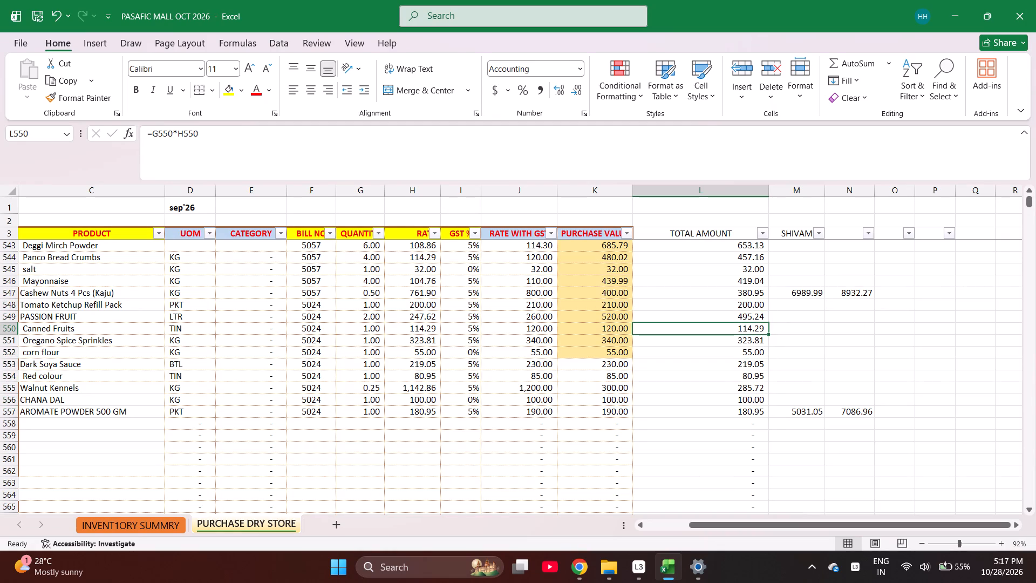
key("Down")
key("Down")
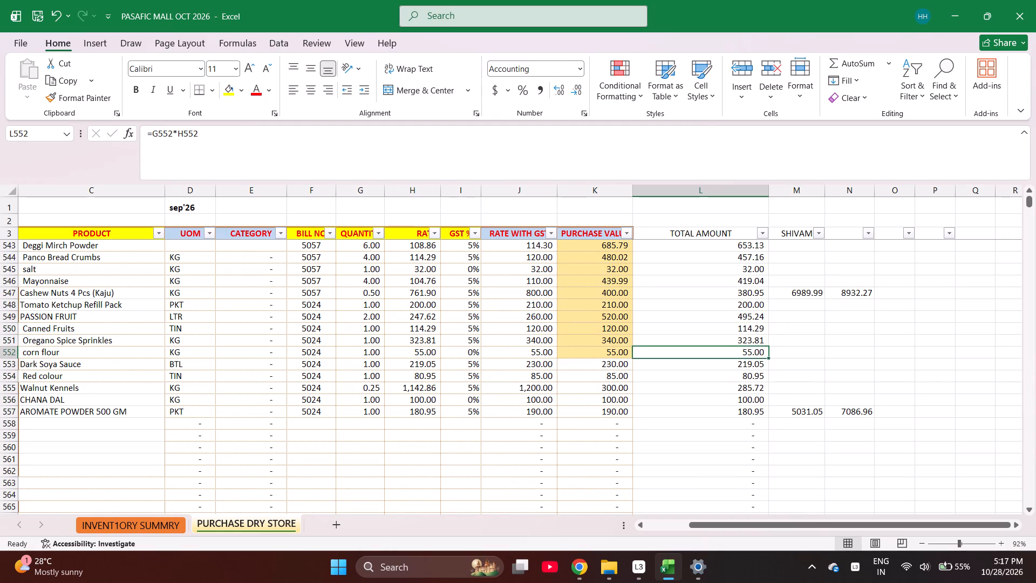
key("Down")
key("Down")
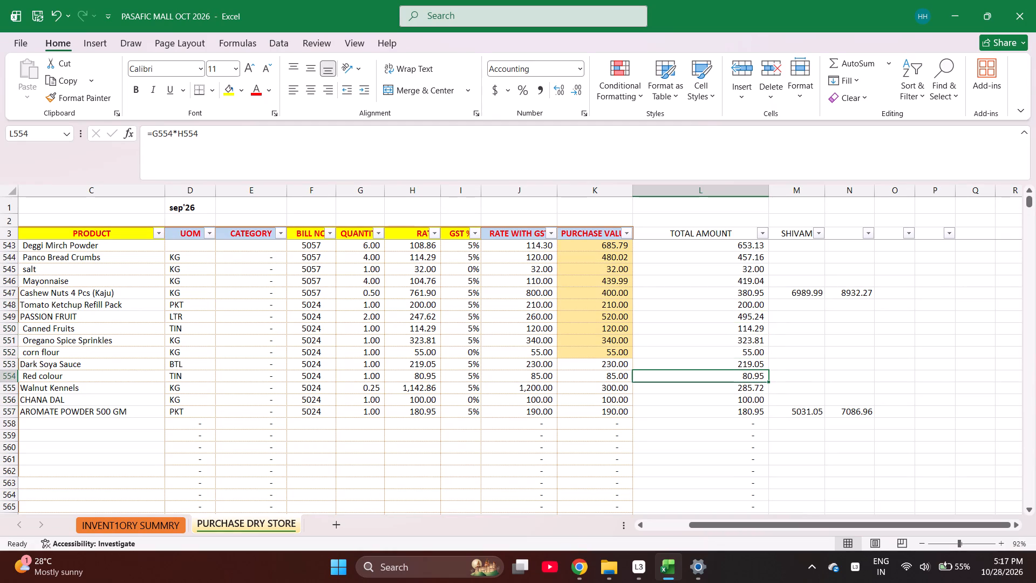
key("Down")
key("Down")
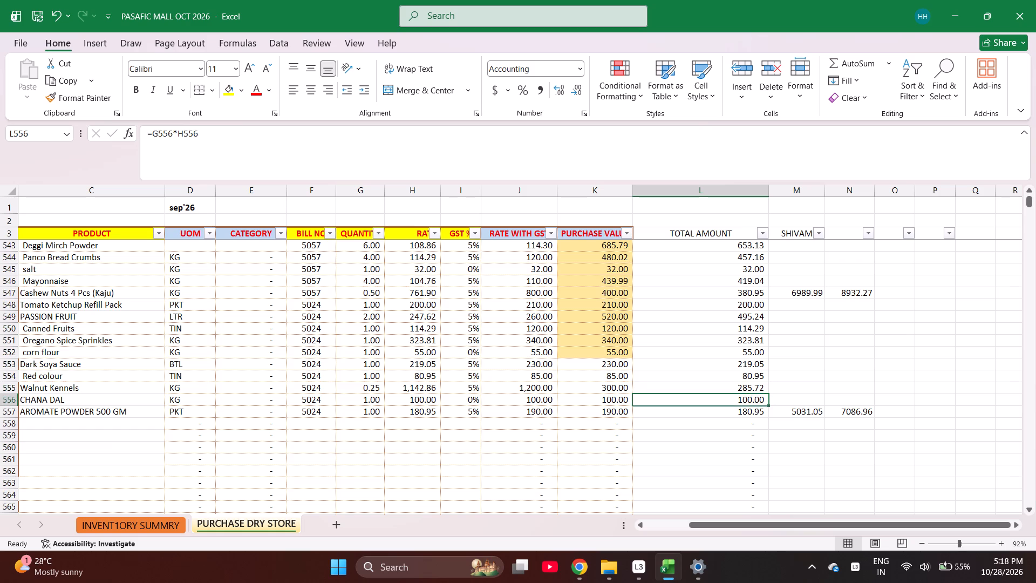
key("Down")
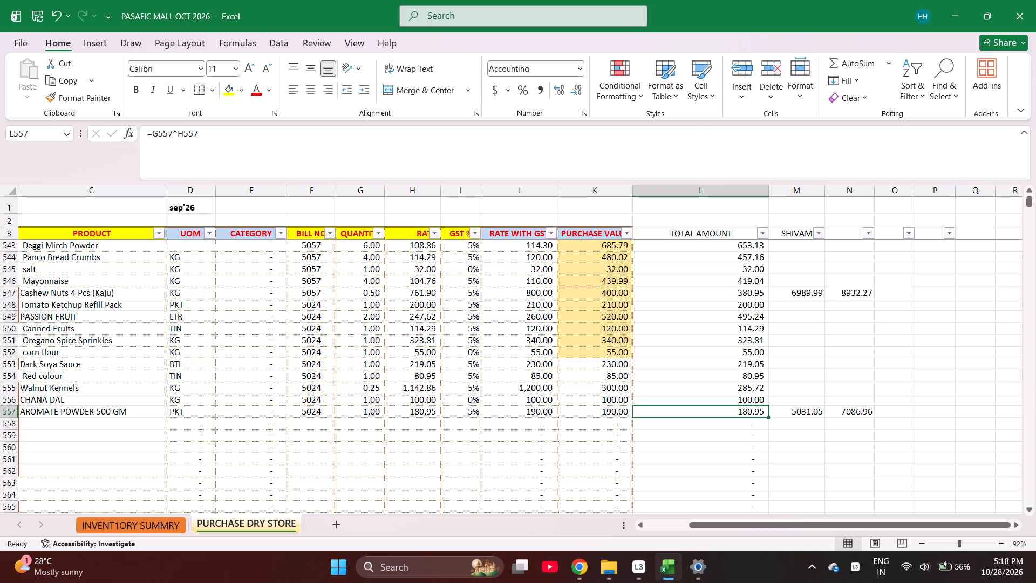
Correct the fourth amount in the M557 sum to 228.57, beside the AROMATE POWDER 500 GM row.
key("Right")
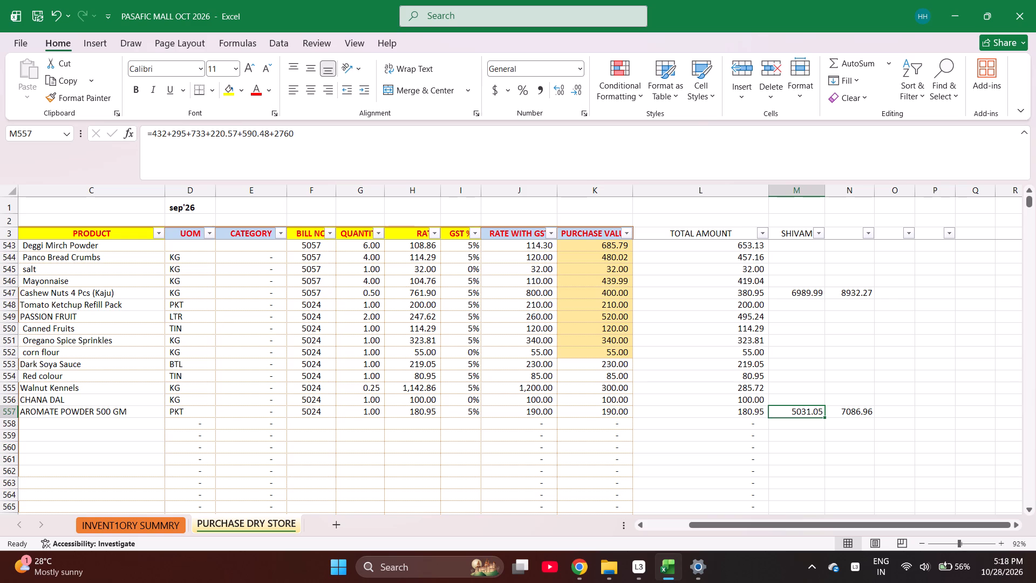
left_click(223, 132)
key("BackSpace")
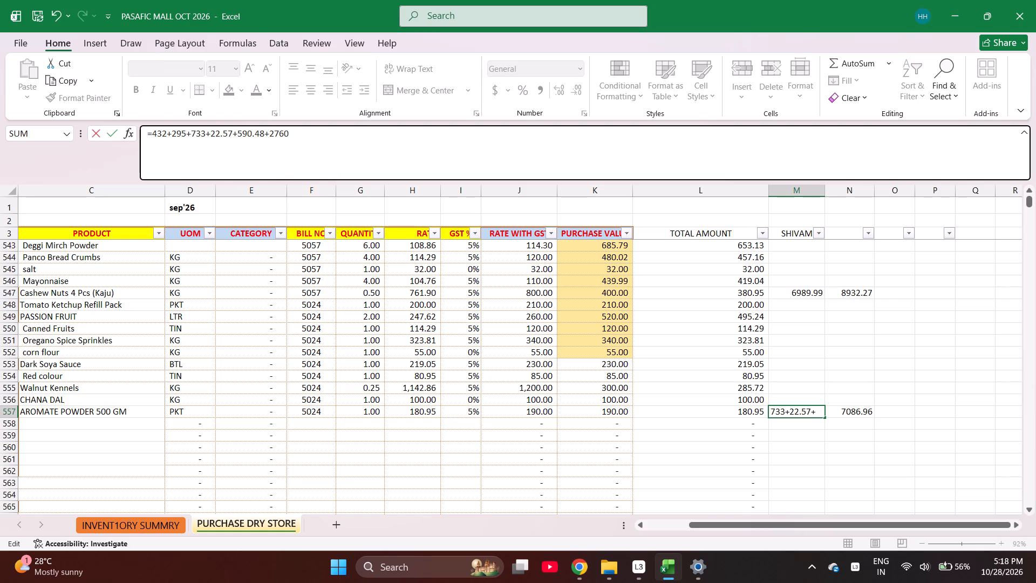
key("5")
key("BackSpace")
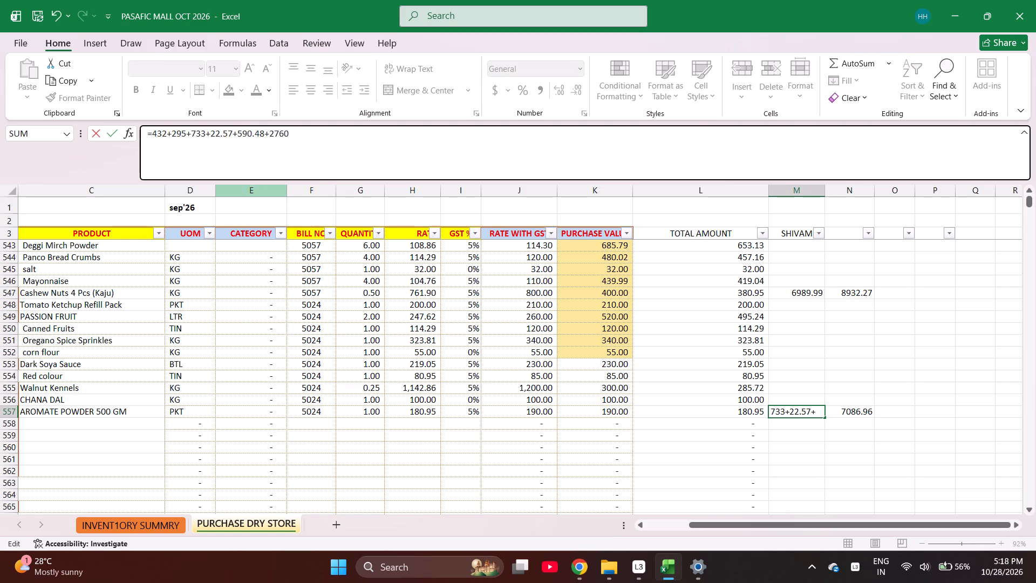
key("8")
key("Return")
key("Up")
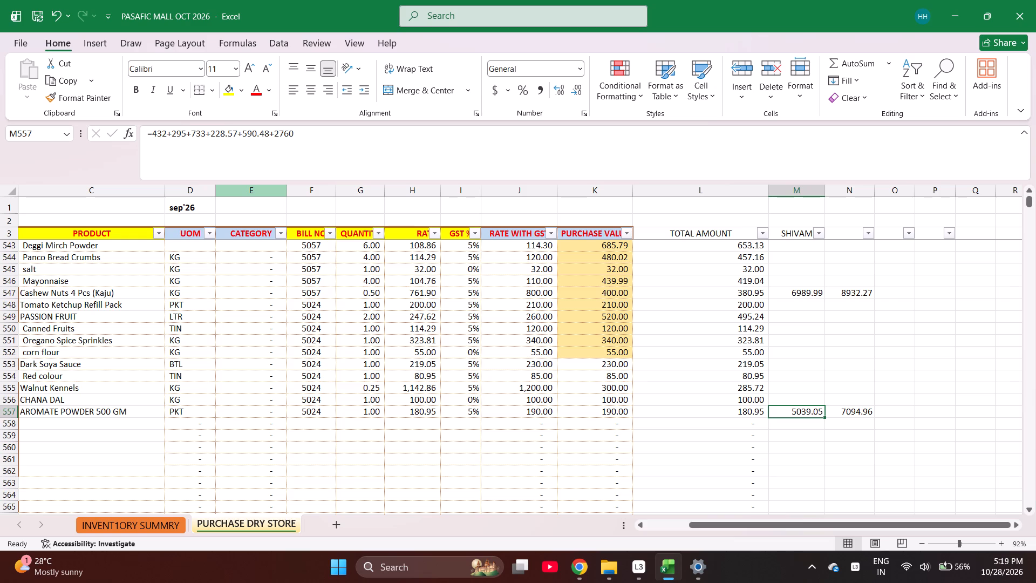
Go to the DATE cell of the first empty row, A558, to start the next purchase entry.
key("Left")
key("Left")
key("Left")
key("Left")
key("Left")
key("Left")
key("Left")
key("Left")
key("Left")
key("Left")
key("Left")
key("Left")
key("Left")
key("Left")
key("Left")
key("Left")
key("Left")
key("Left")
key("Left")
key("Left")
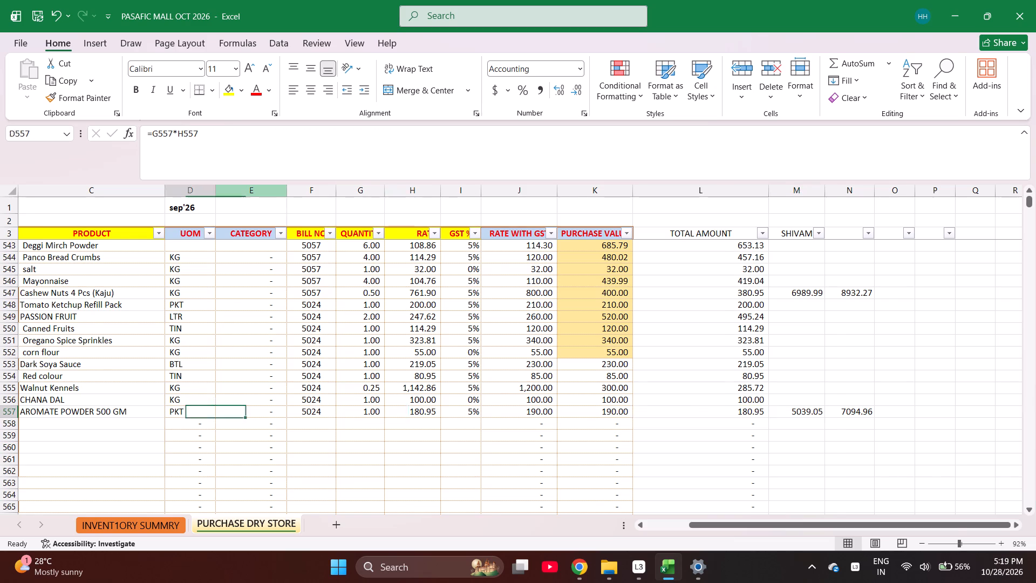
key("Down")
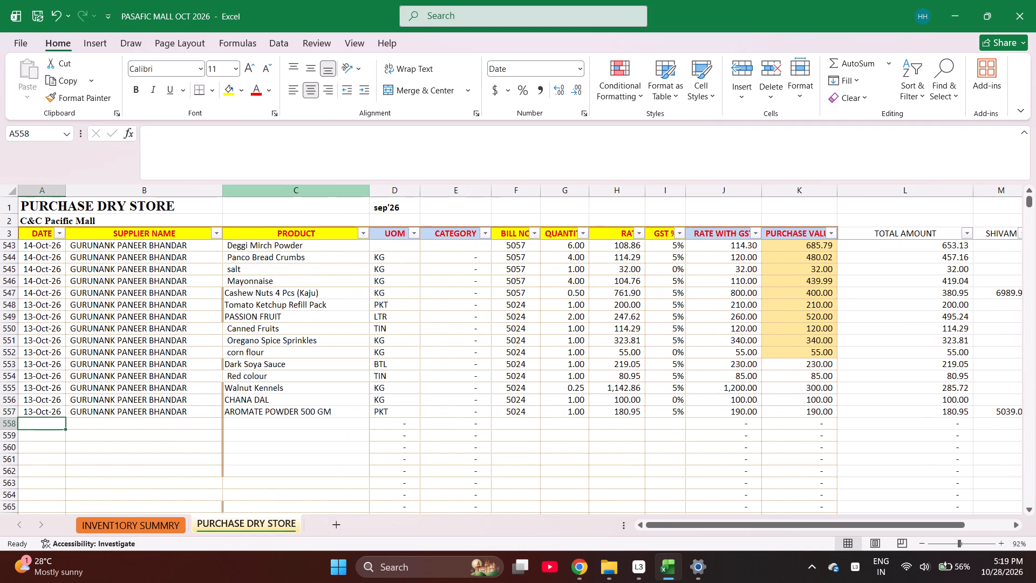
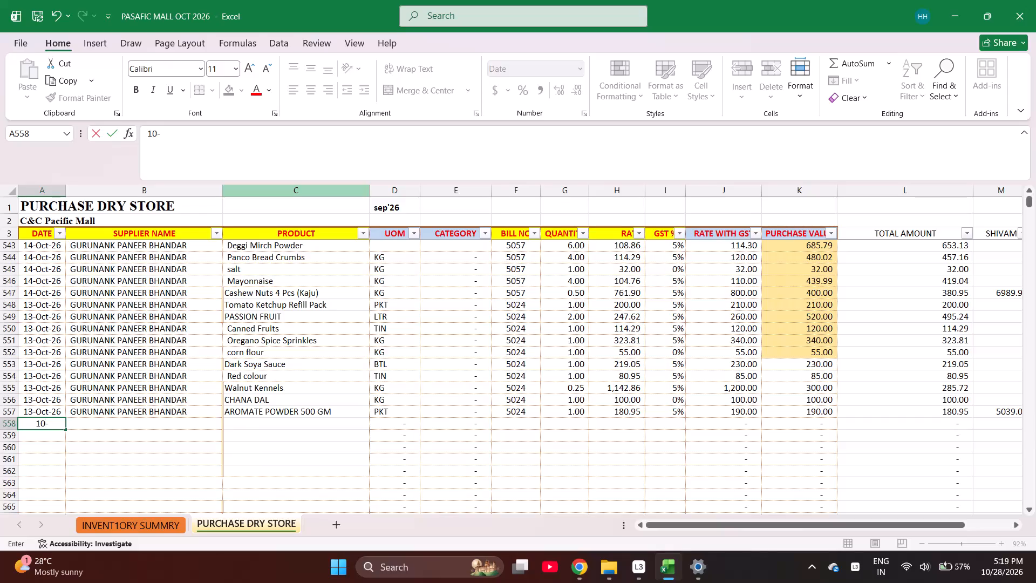
Start row 558 with date 12-Oct-26, the supplier copied from the row above, and PASSION FRUIT as the product.
key("BackSpace")
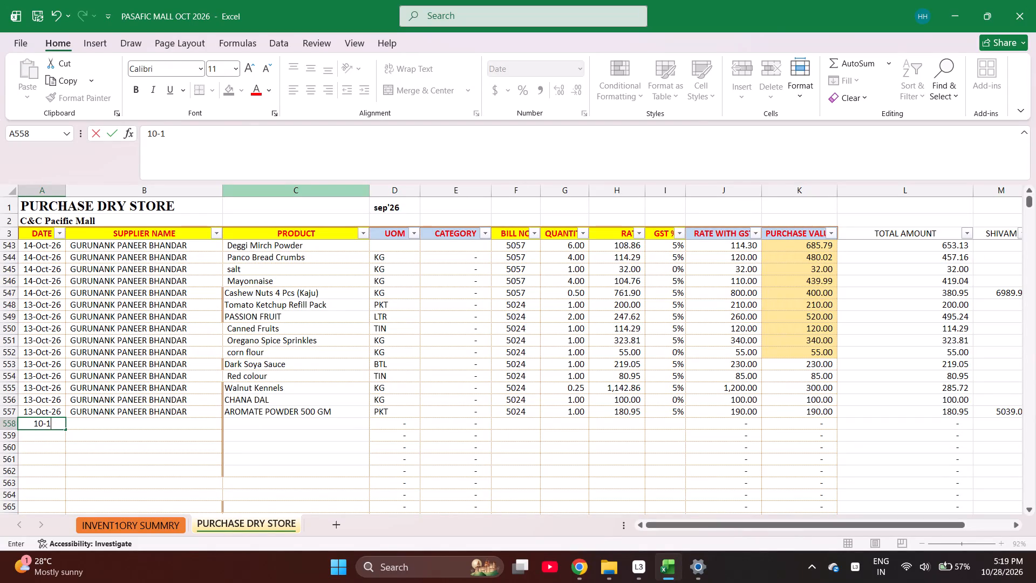
type("2-2026")
key("Right")
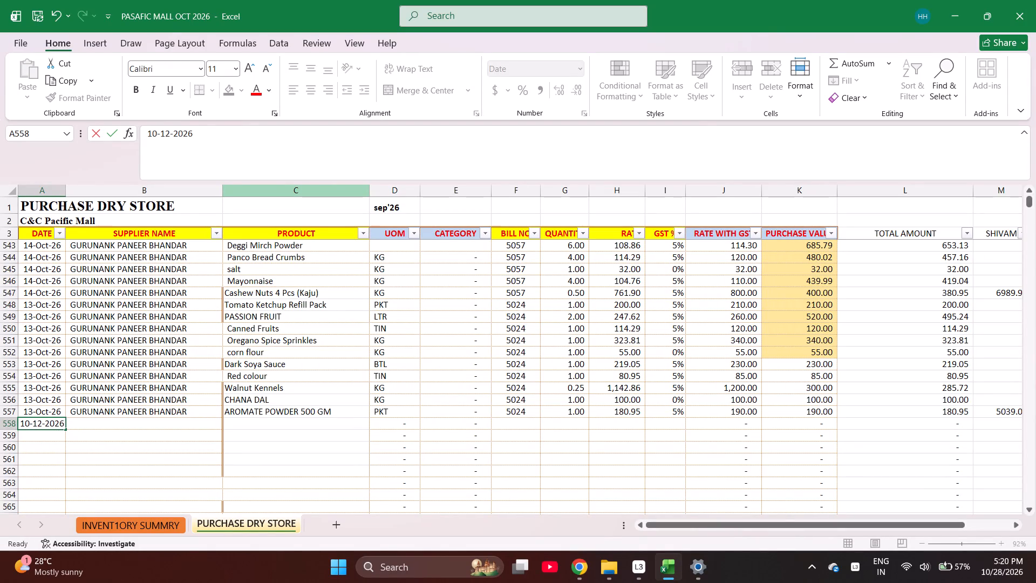
key("ctrl+d")
key("Right")
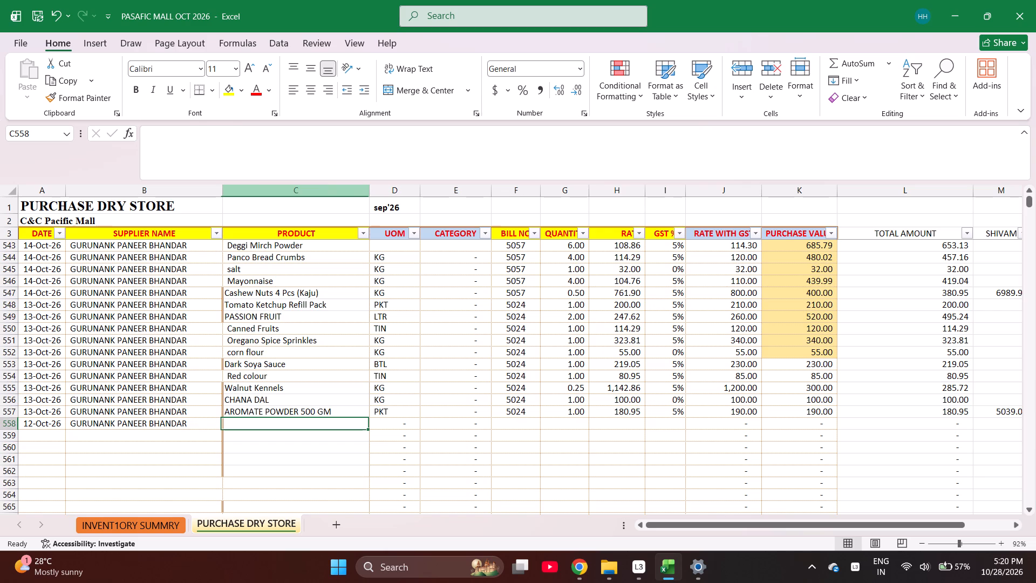
type("PASS")
key("Return")
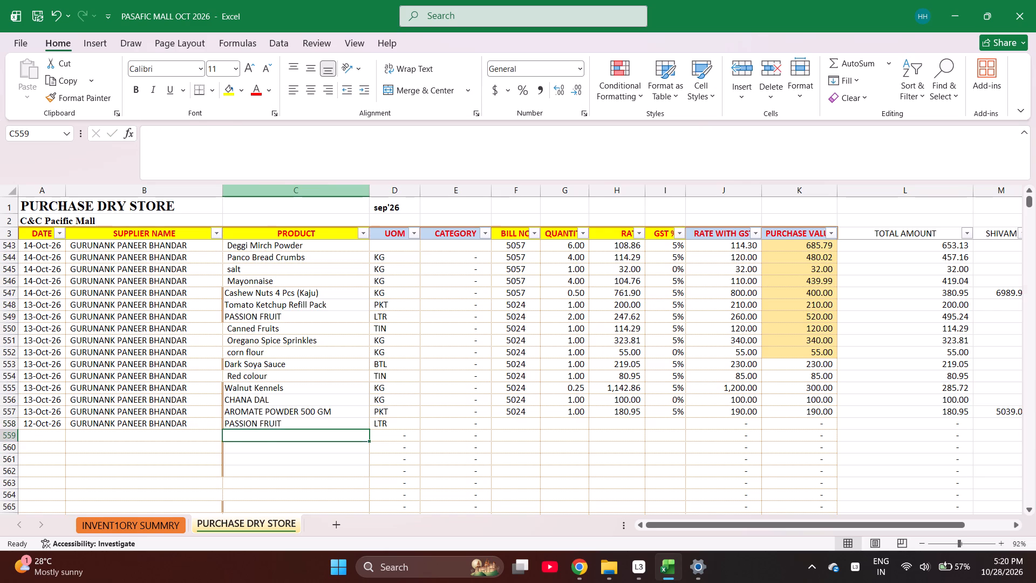
Find PEACH in the inventory summary sheet and copy Peach Syrup into the PRODUCT cell C559 of the purchase sheet.
key("ctrl+Page_Up")
key("ctrl+f")
type("PEACH")
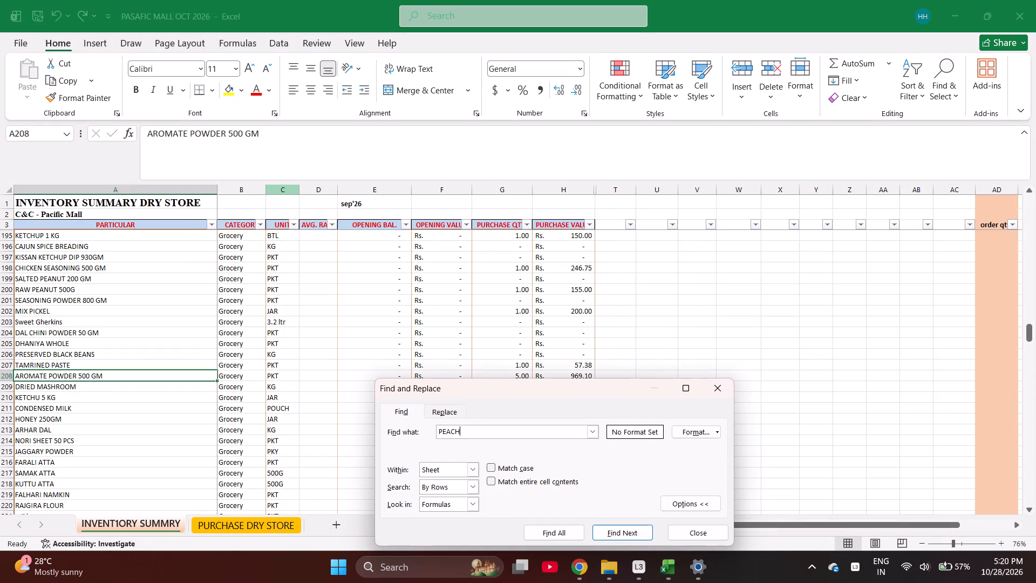
key("Return")
key("Escape")
key("ctrl+c")
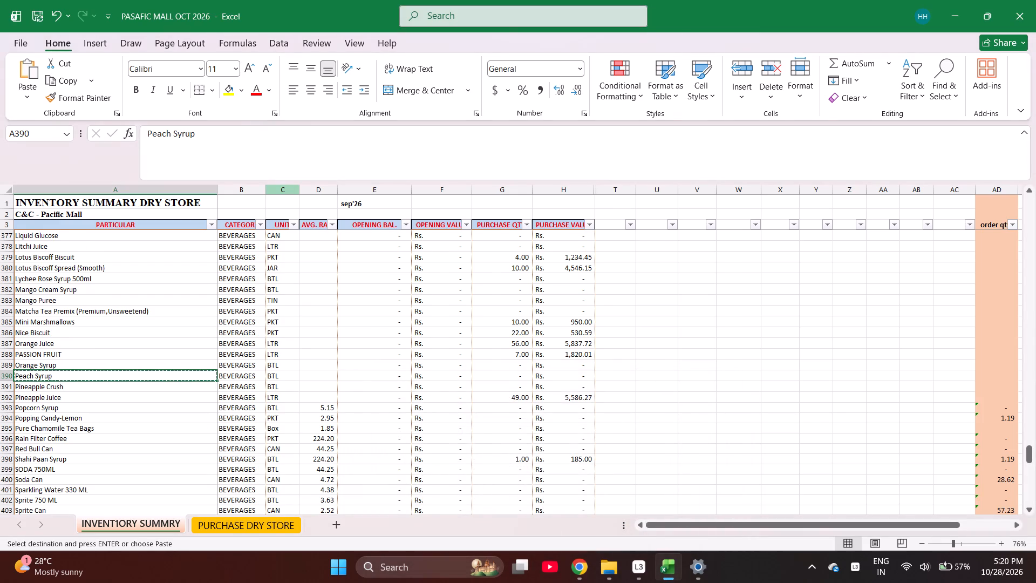
key("ctrl+Page_Down")
key("Return")
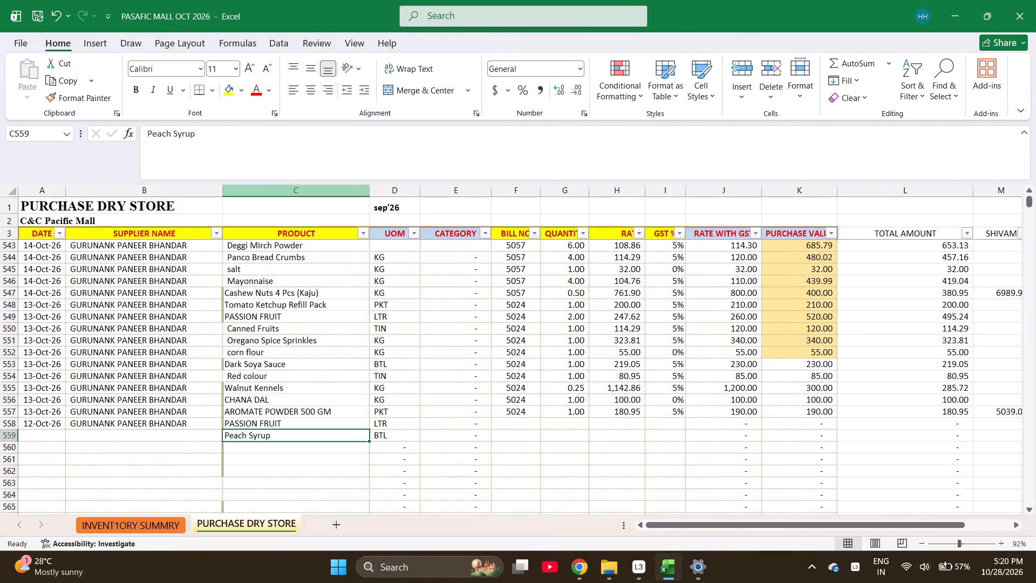
Enter bill number 5004 for the PASSION FRUIT and Peach Syrup rows, F558 and F559.
key("Up")
key("Right")
key("Right")
key("Right")
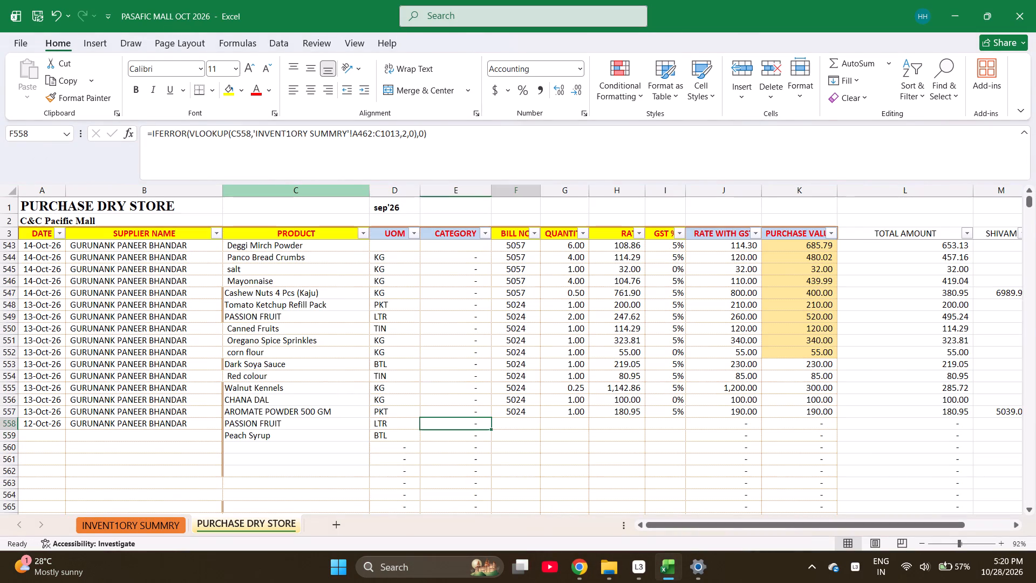
type("50004")
key("Return")
key("Up")
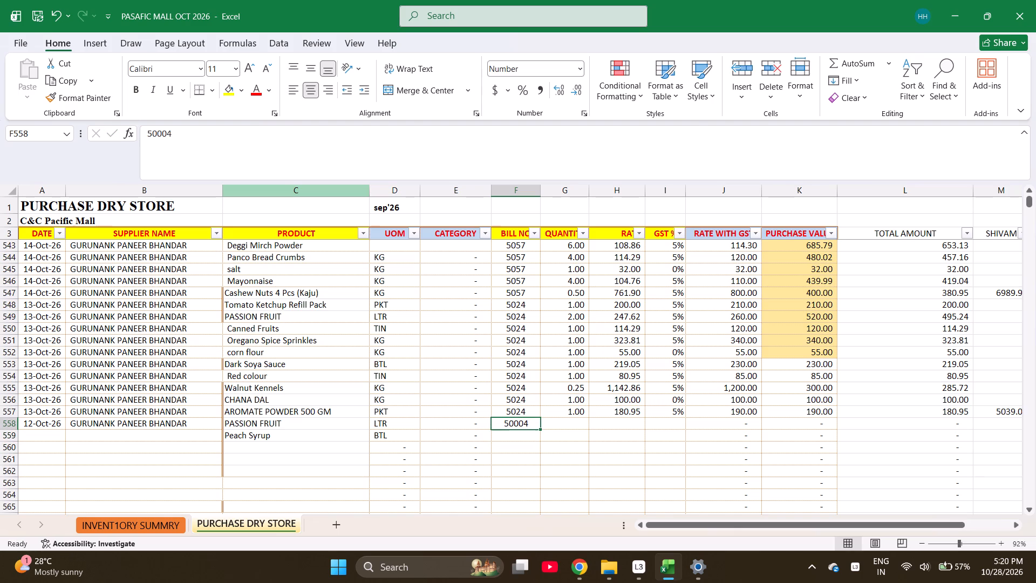
type("5004+")
key("BackSpace")
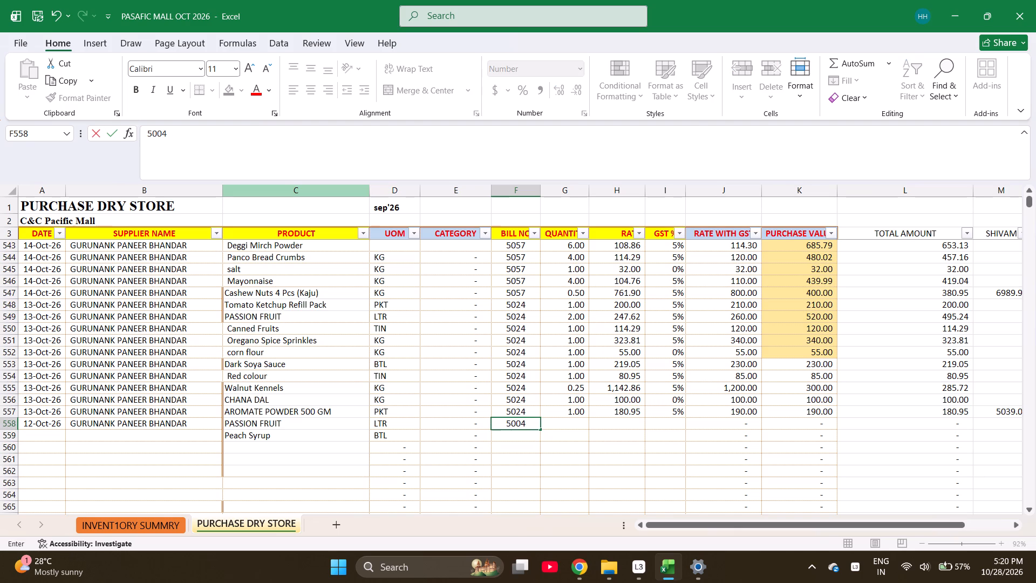
key("Return")
type("5004")
key("Right")
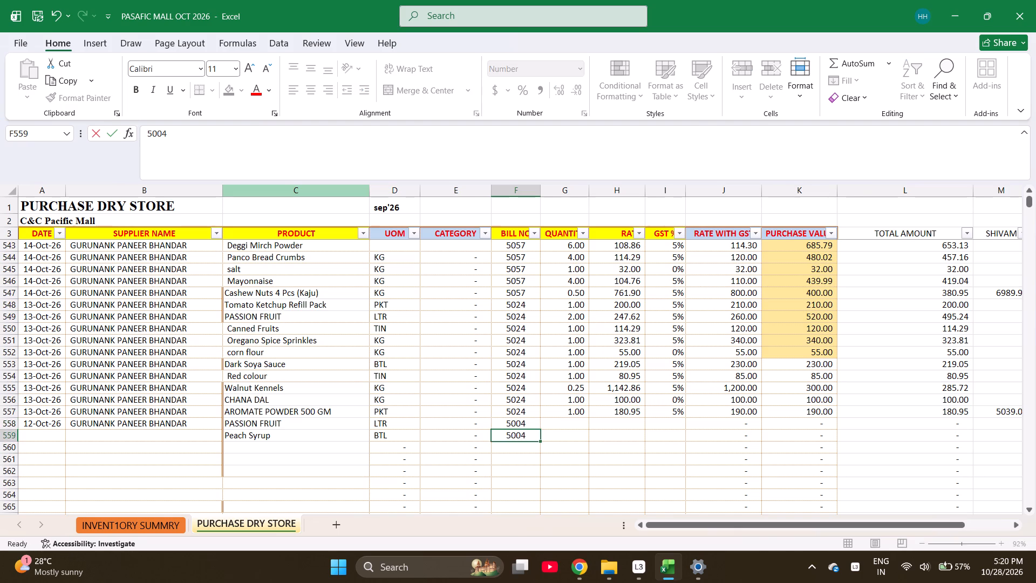
Enter a quantity of 1 for both bill 5004 rows, G558 and G559.
key("ctrl+Up")
key("Down")
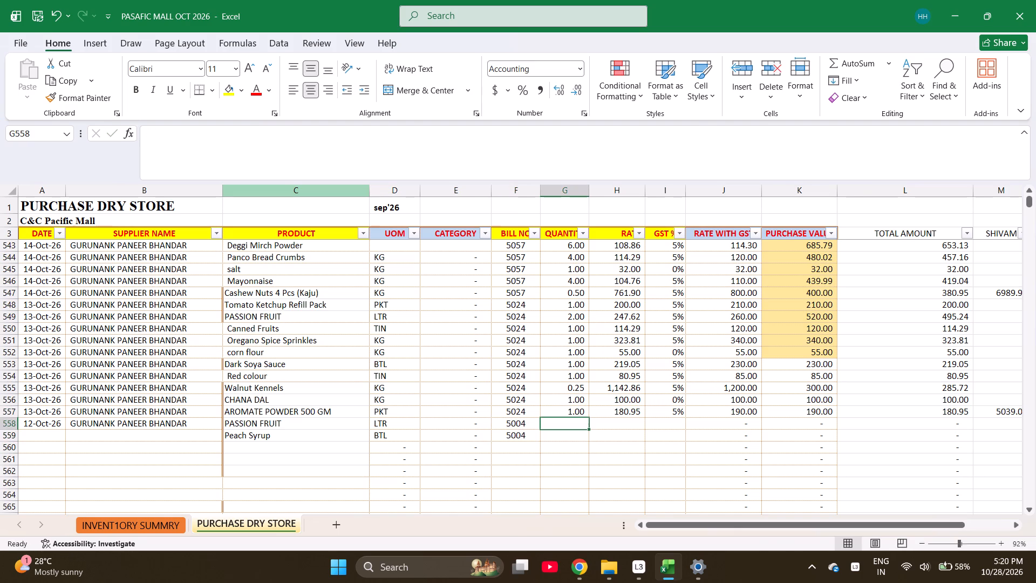
key("1")
key("Return")
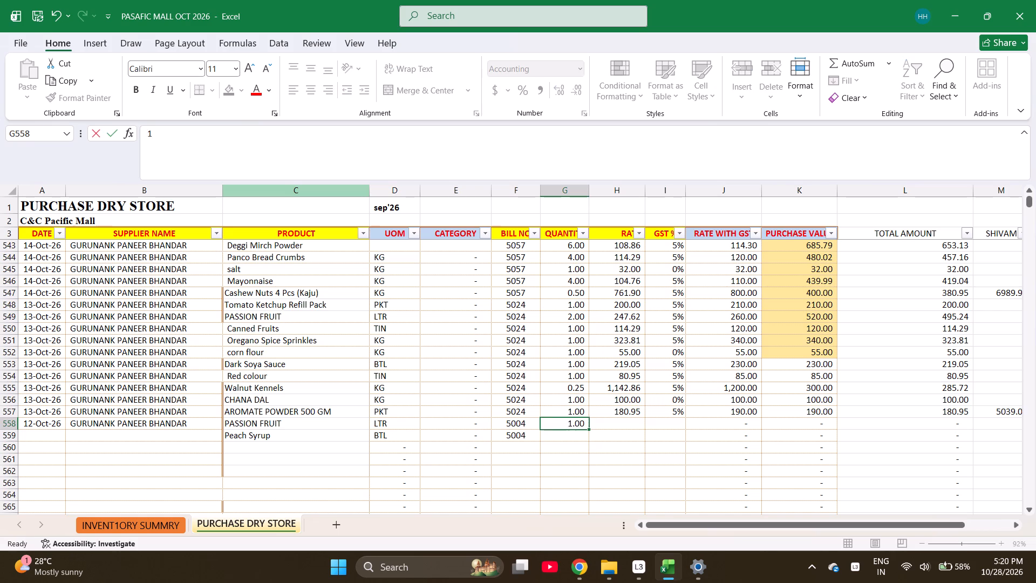
key("1")
key("Return")
Enter a rate of 247.62 for both PASSION FRUIT and Peach Syrup in H558 and H559.
key("Right")
key("Up")
key("Up")
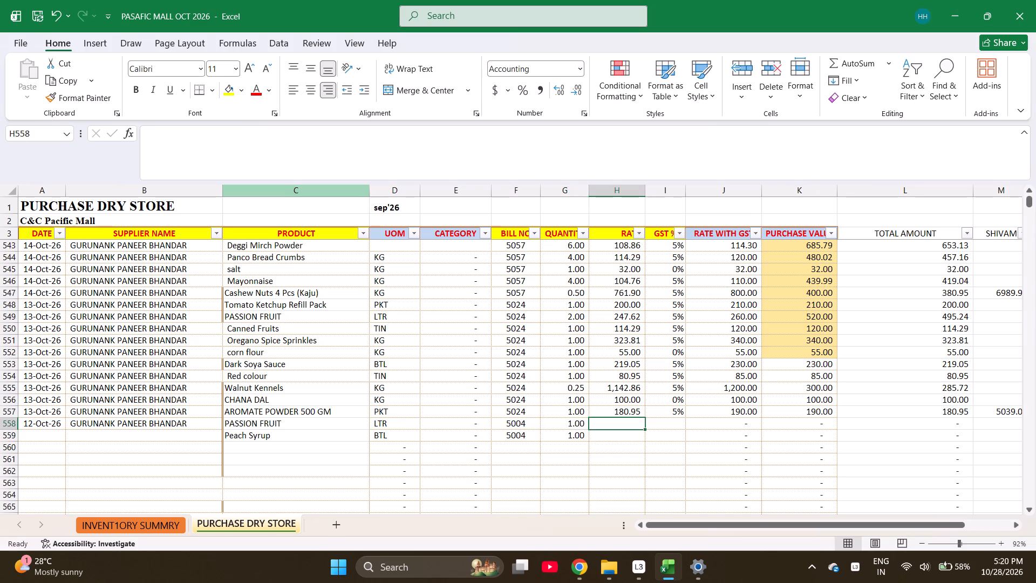
type("247")
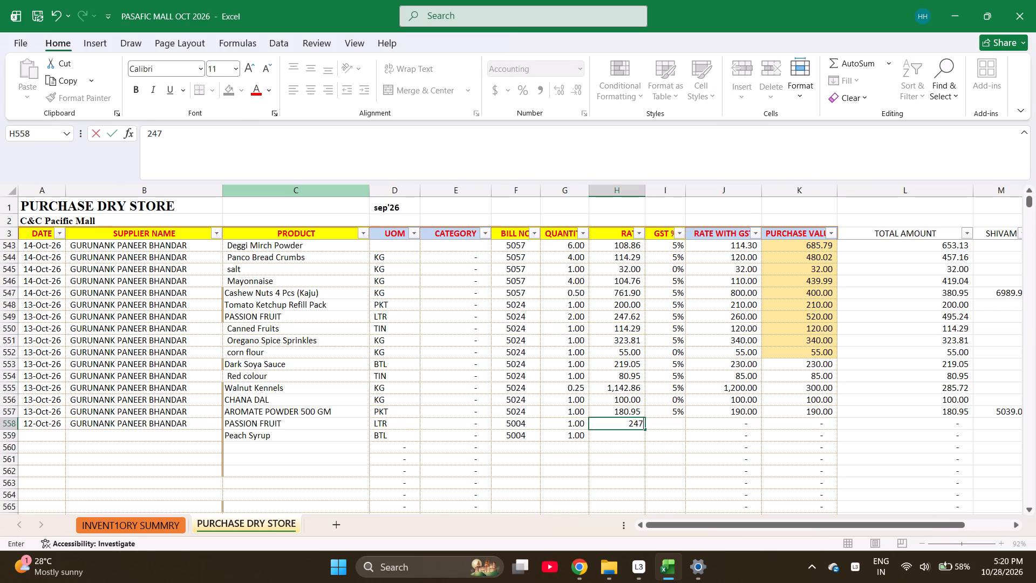
type(".62")
key("Return")
type("246")
key("BackSpace")
type("7.62")
key("Return")
Set the GST to 5% for both bill 5004 rows, I558 and I559.
key("Right")
key("Up")
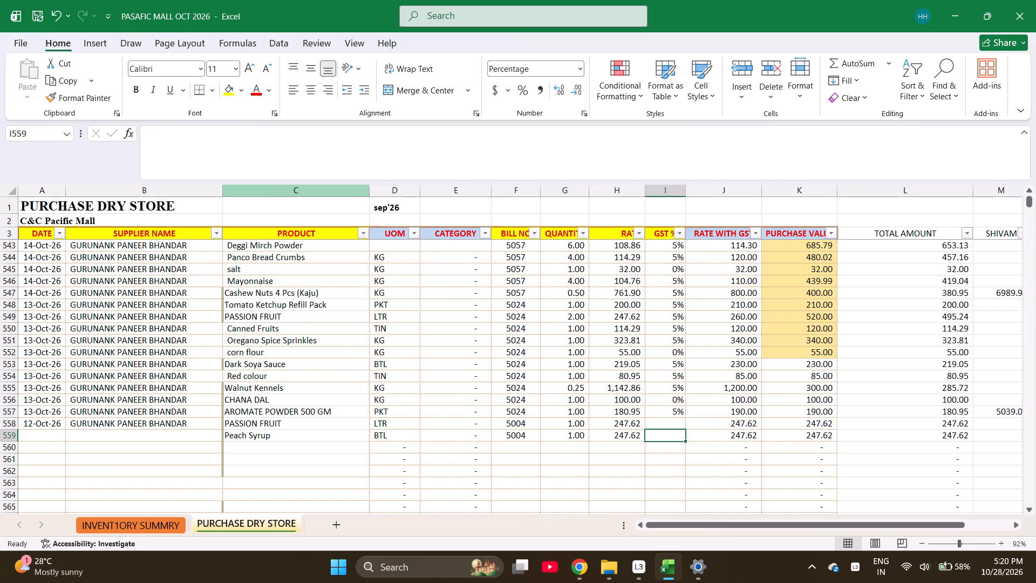
key("Up")
key("5")
key("Return")
key("5")
key("Return")
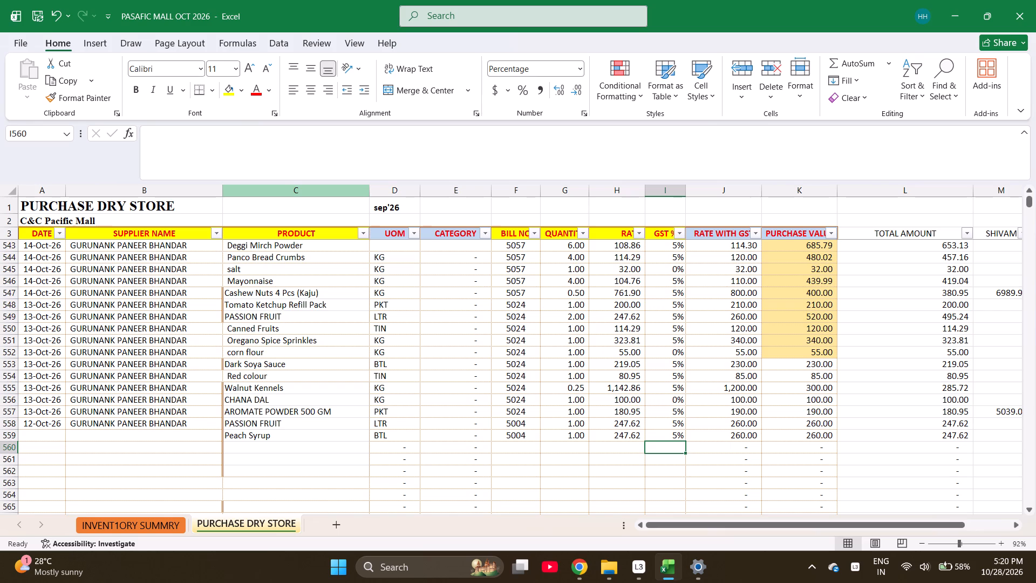
Enter the sum 2724+1180+4440+1440+937.20+1003+733.30+228.57 in the SHIVAM column cell M559, on the Peach Syrup row.
key("Right")
key("Right")
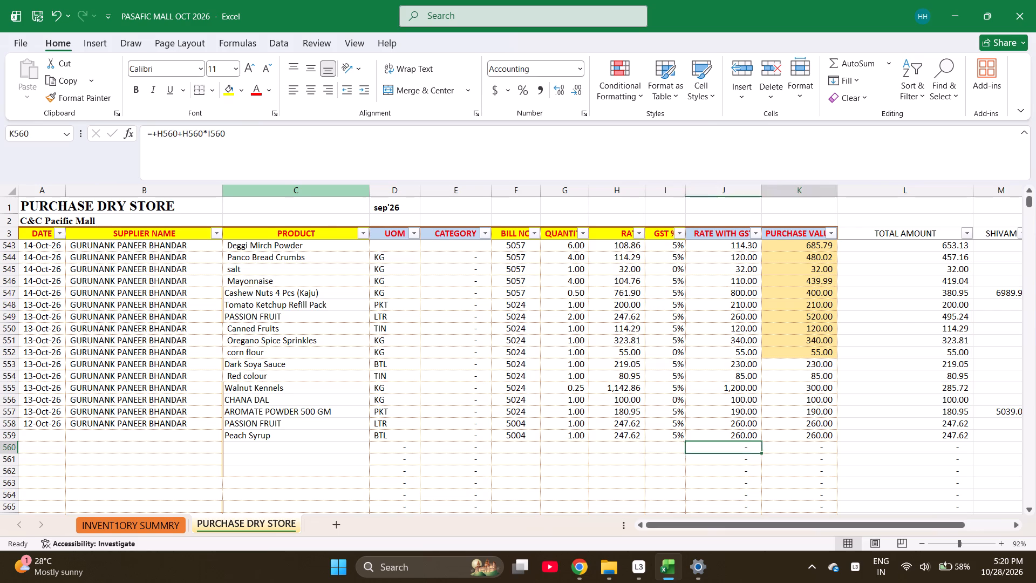
key("Right")
key("Right")
key("Up")
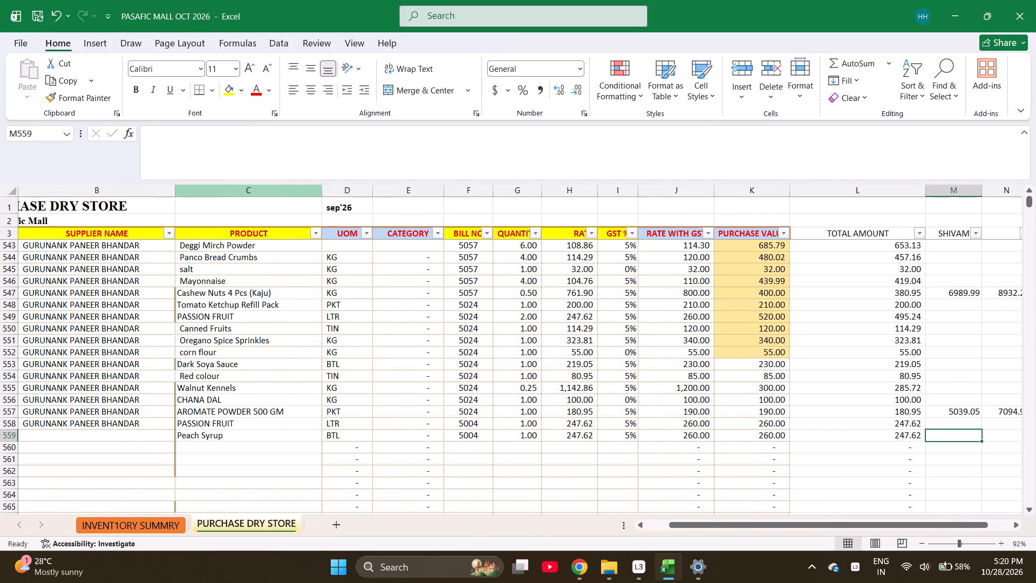
key("plus")
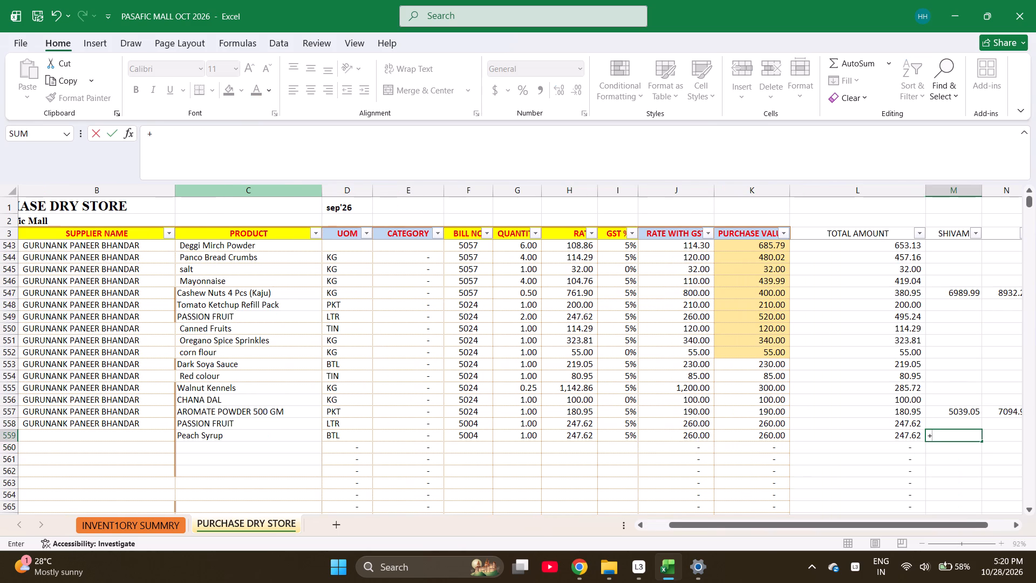
type("2724")
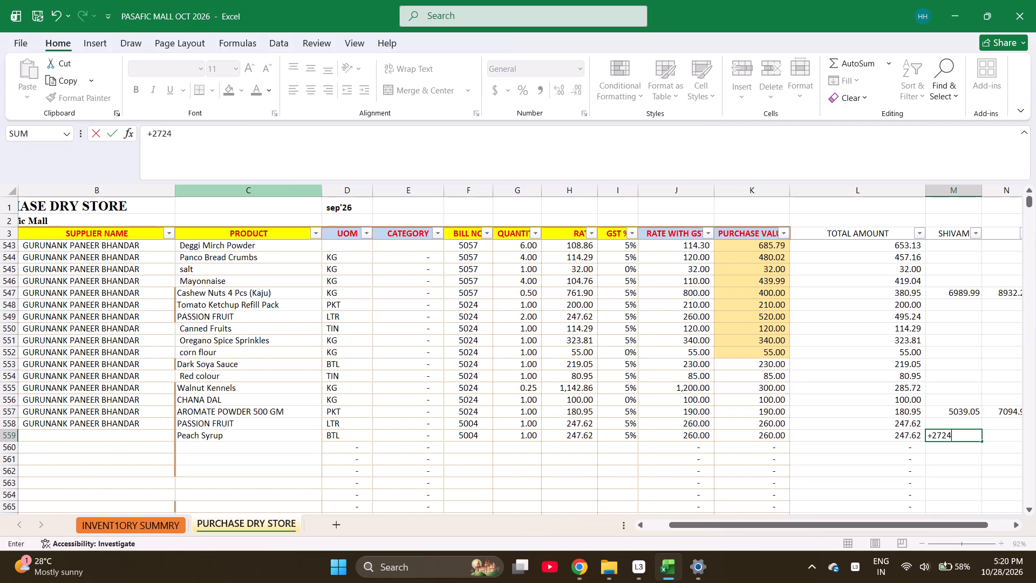
type("+1180+")
type("444")
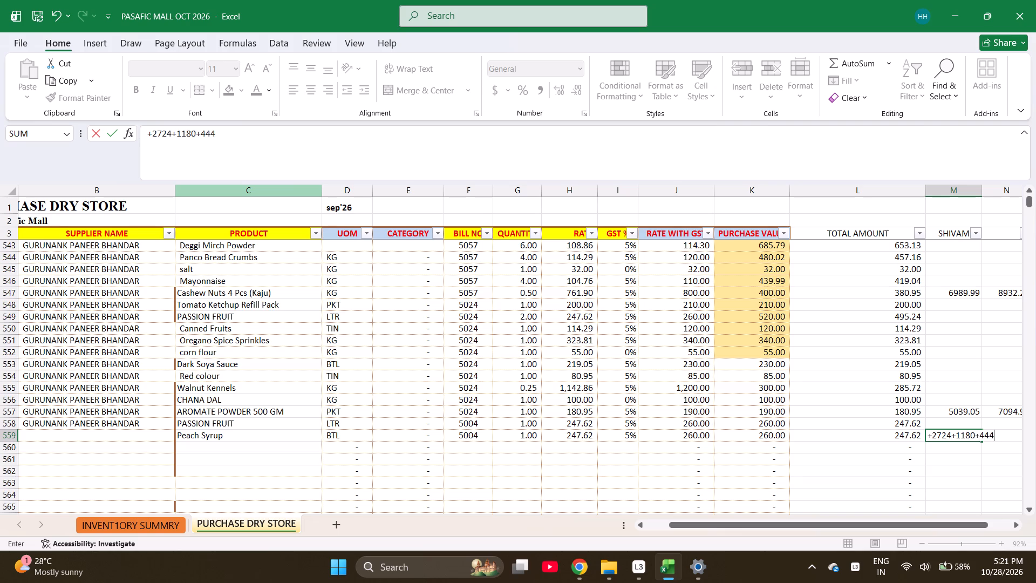
type("0+")
type("144")
type("0+")
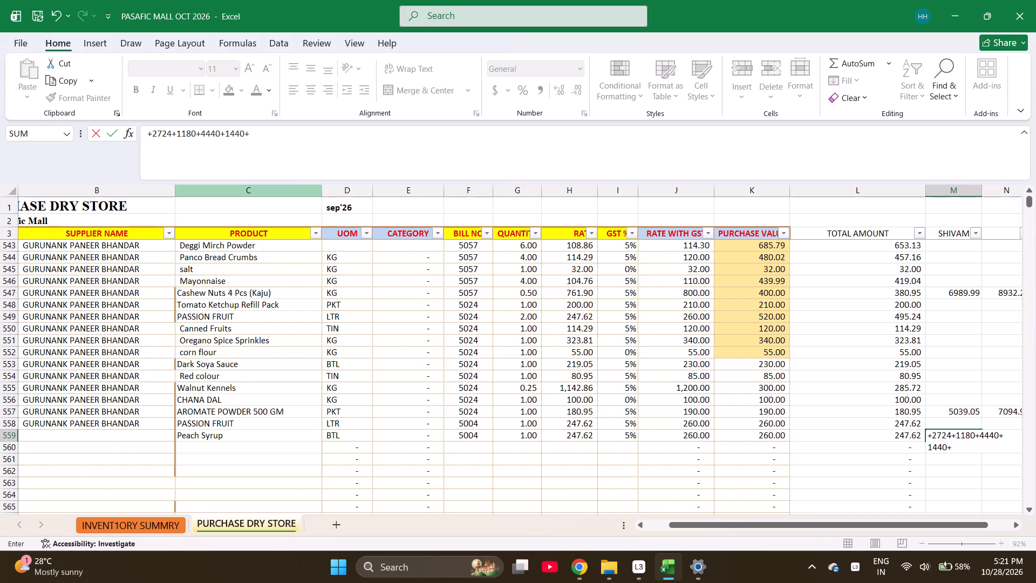
type("937")
type(".20")
key("plus")
type("1003")
type("+733.30+")
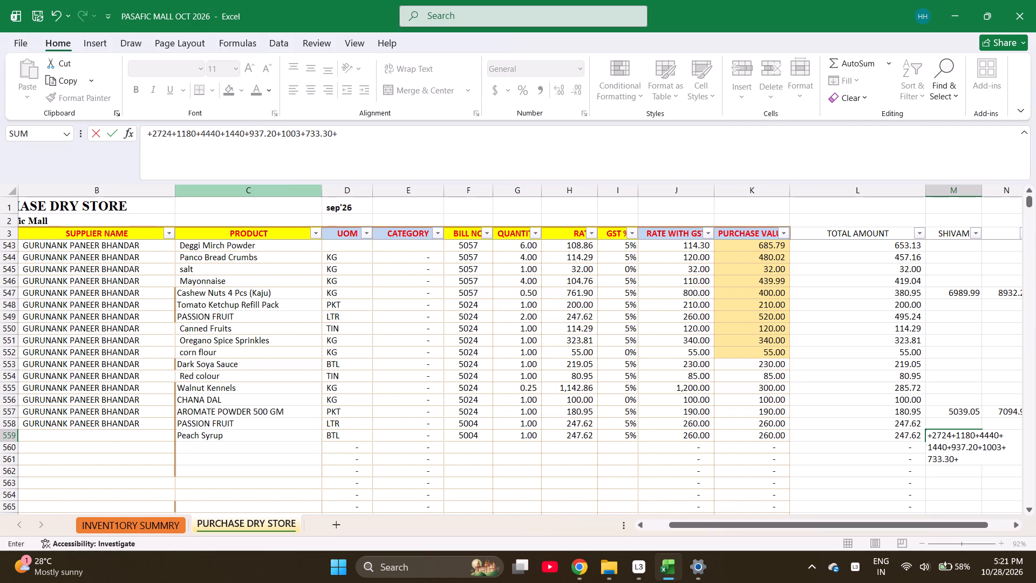
type("228")
type(".57+")
key("BackSpace")
key("Return")
key("Return")
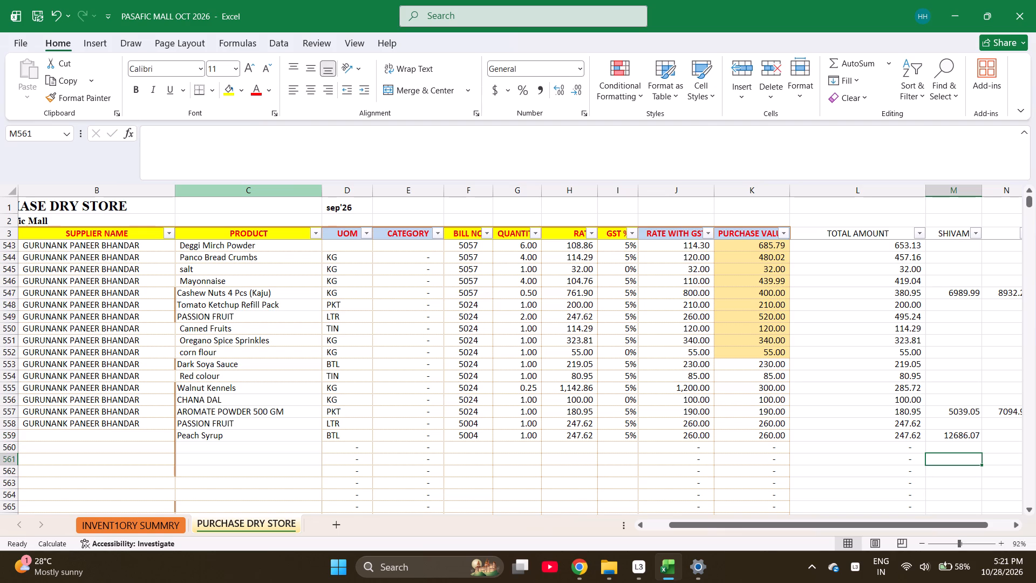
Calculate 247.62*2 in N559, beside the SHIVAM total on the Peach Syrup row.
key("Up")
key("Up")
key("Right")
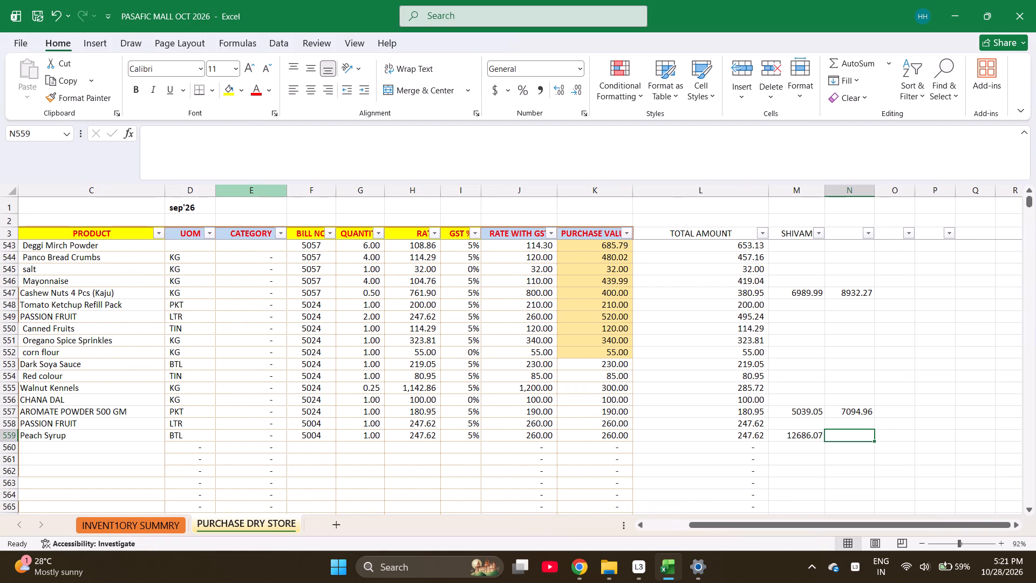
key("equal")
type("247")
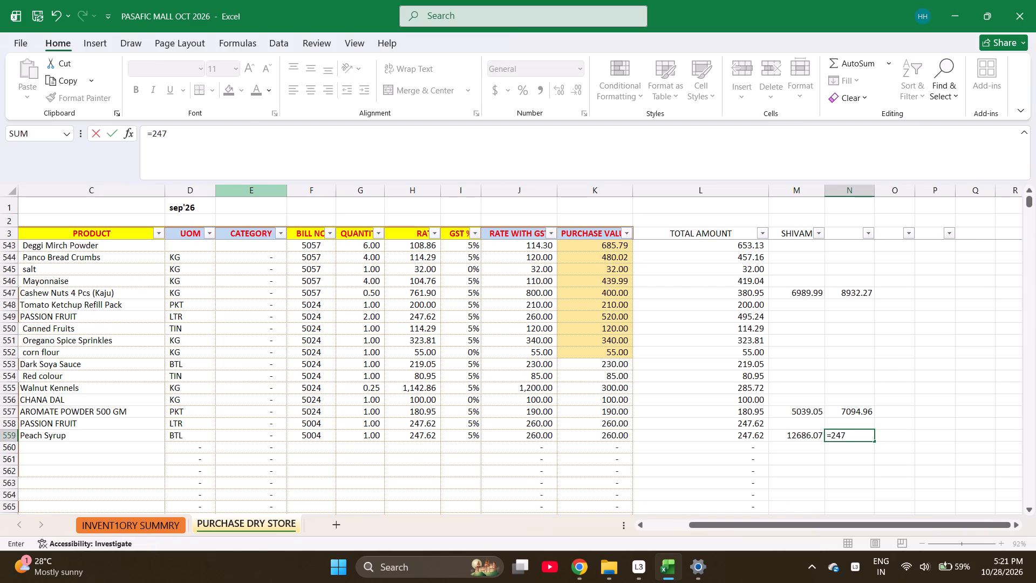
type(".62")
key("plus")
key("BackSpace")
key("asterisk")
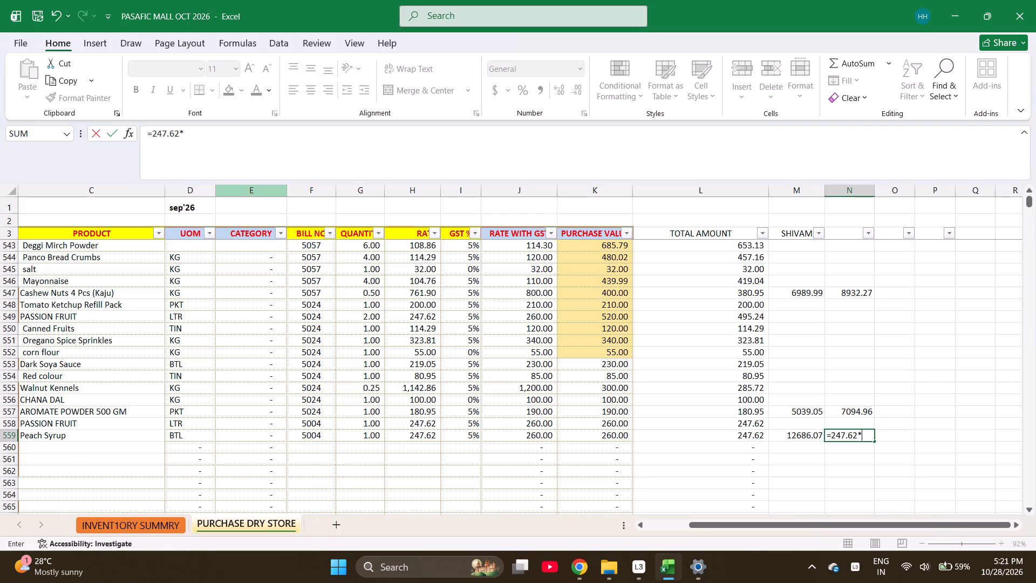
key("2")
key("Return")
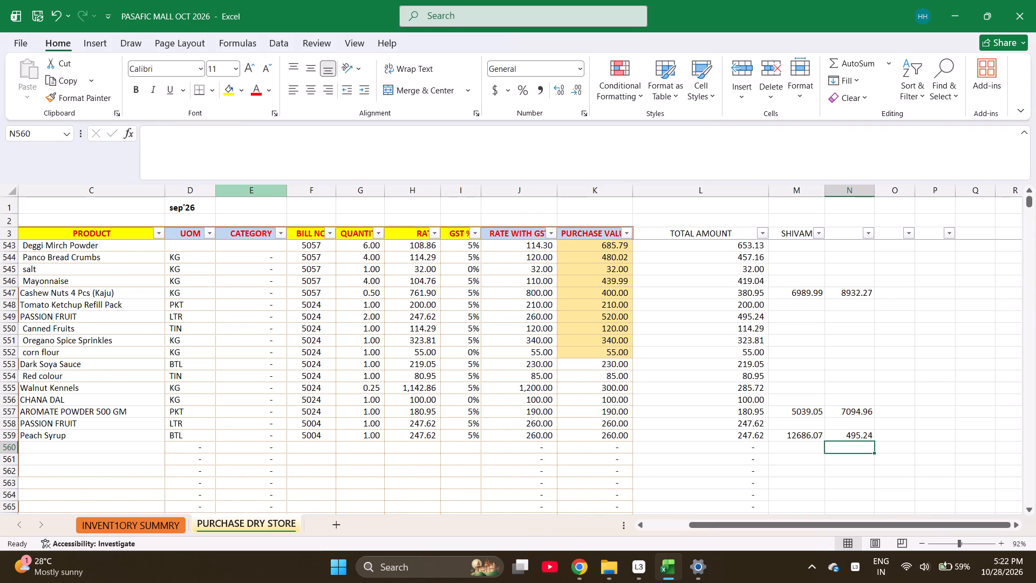
Replace the N559 formula with 495.24 plus the SHIVAM amount in M559.
key("Up")
type("+2")
key("BackSpace")
type("495.24+")
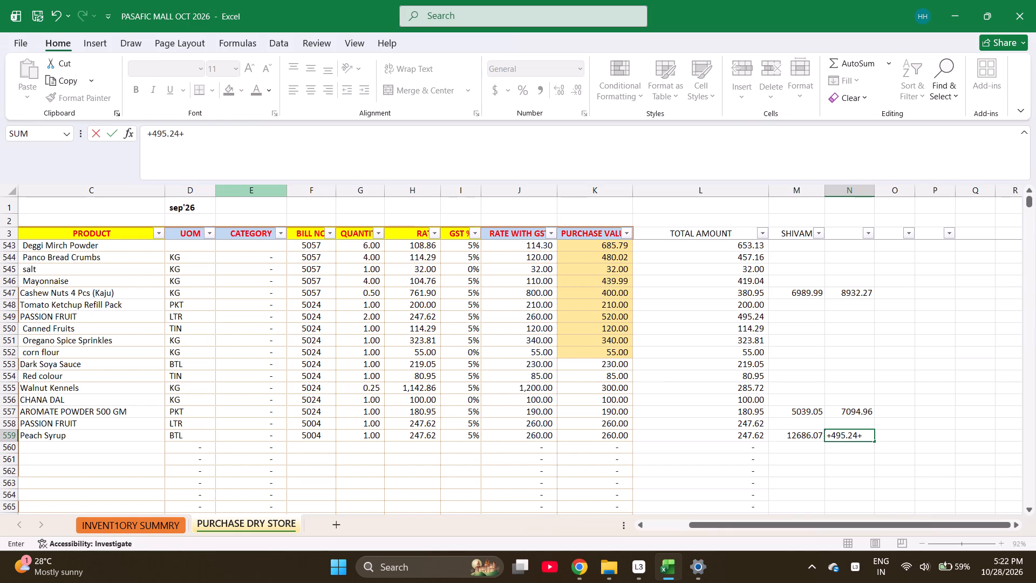
key("Left")
key("Return")
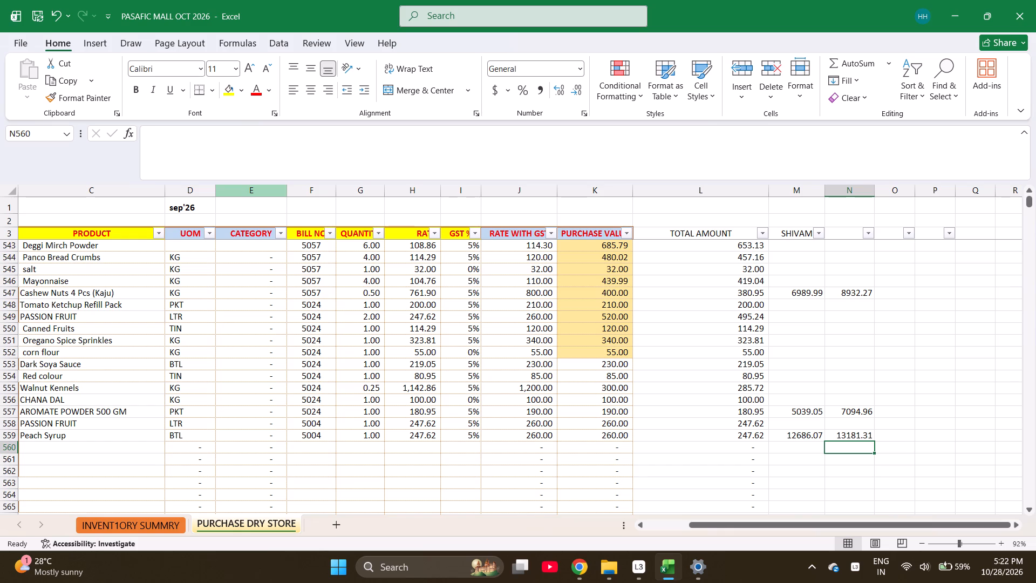
Fill the date and supplier name from row 558 down to the Peach Syrup row, A559 and B559.
key("ctrl+Left")
key("ctrl+Left")
key("ctrl+Left")
key("ctrl+Left")
key("ctrl+Left")
key("ctrl+Left")
key("ctrl+Left")
key("ctrl+Left")
key("ctrl+Left")
key("ctrl+Left")
key("ctrl+Left")
key("ctrl+Left")
key("ctrl+Left")
key("ctrl+Left")
key("ctrl+Left")
key("ctrl+Left")
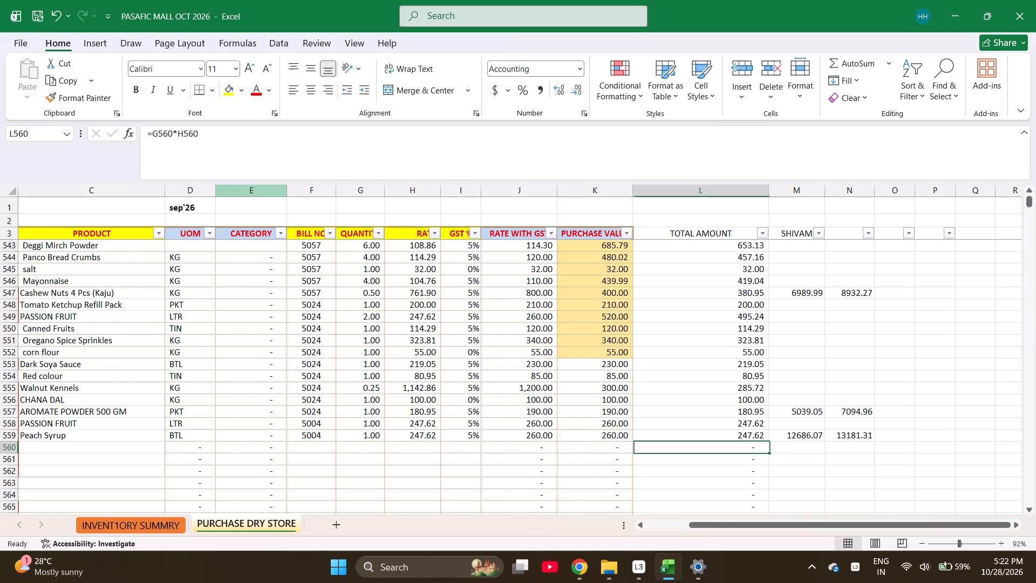
key("ctrl+Up")
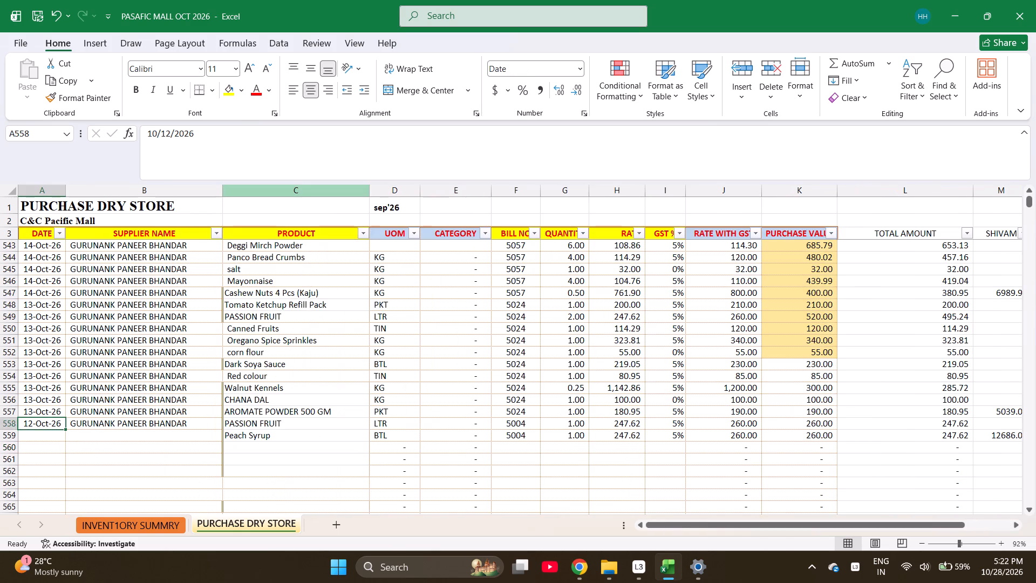
key("shift+Right")
key("shift+Down")
key("ctrl+d")
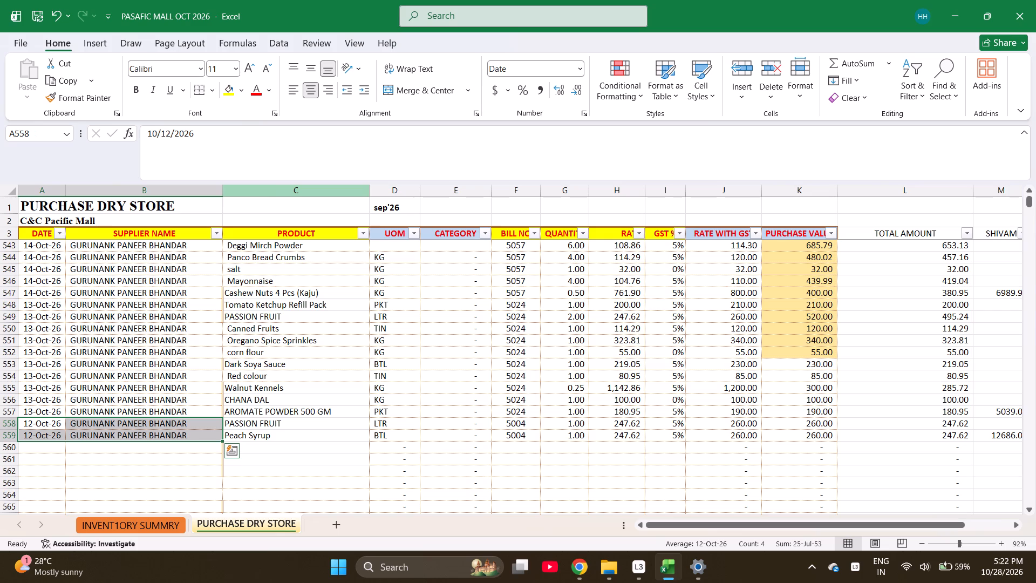
key("Left")
key("Down")
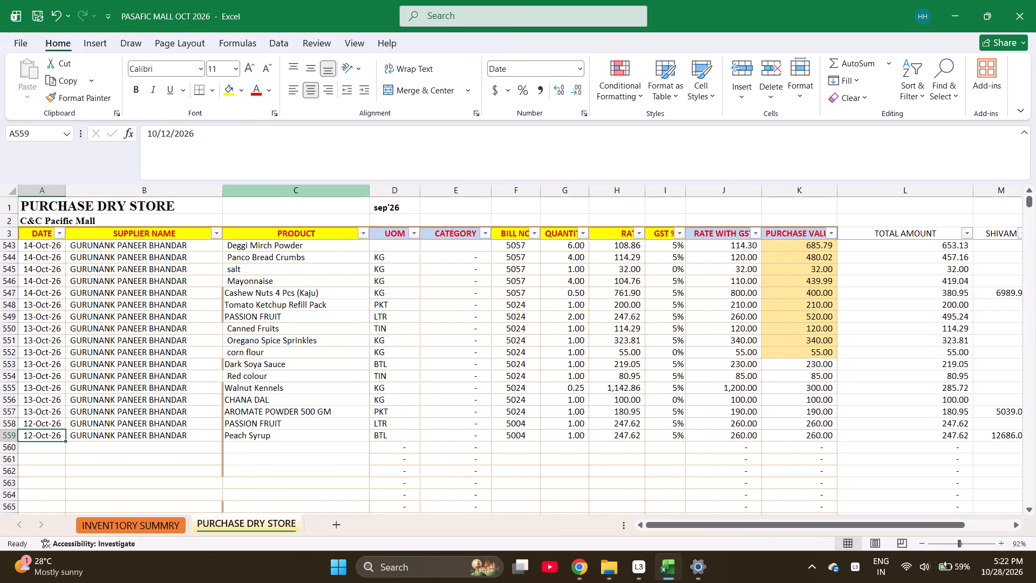
key("Down")
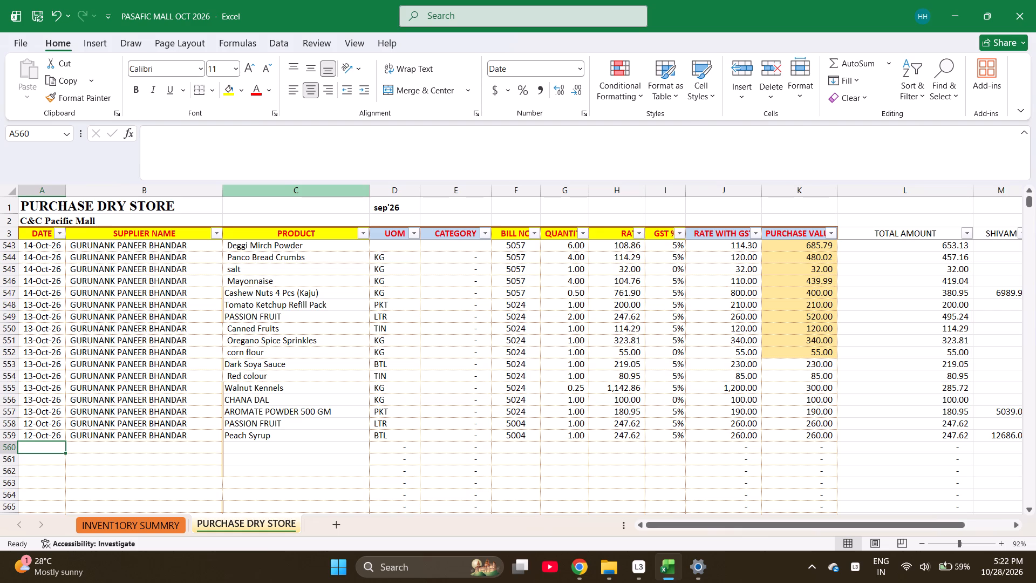
type("10-11-2026")
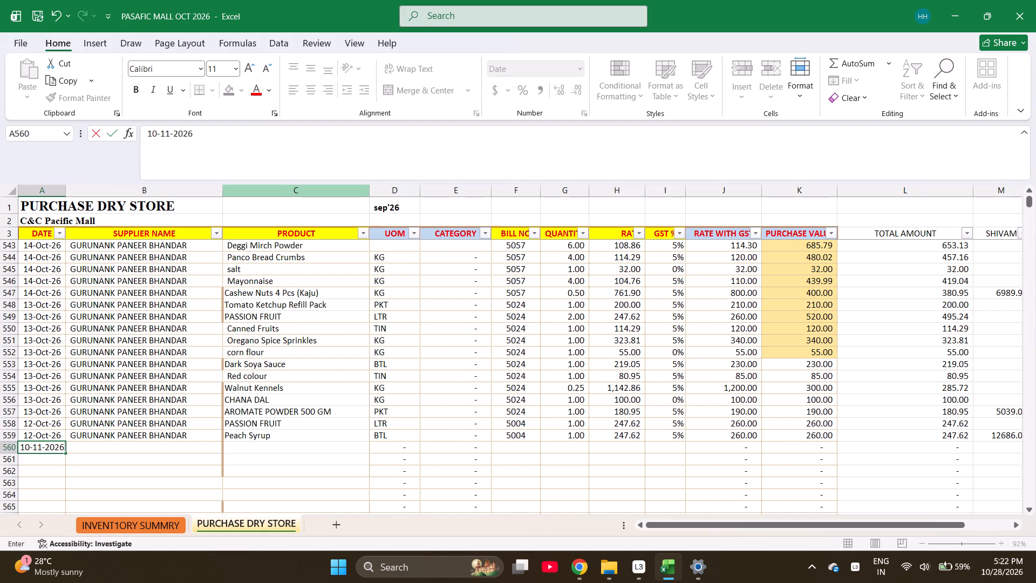
key("Right")
key("ctrl+d")
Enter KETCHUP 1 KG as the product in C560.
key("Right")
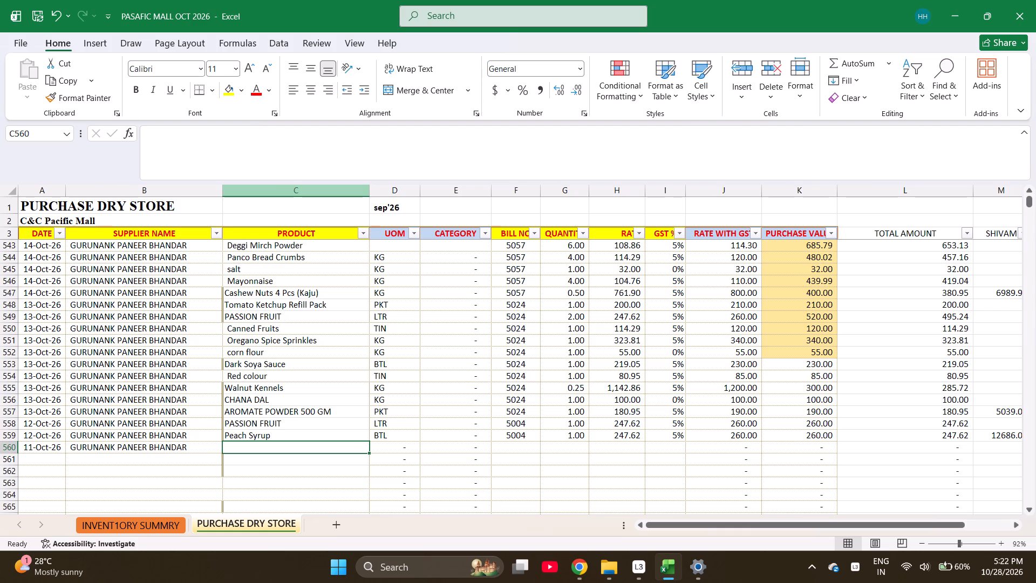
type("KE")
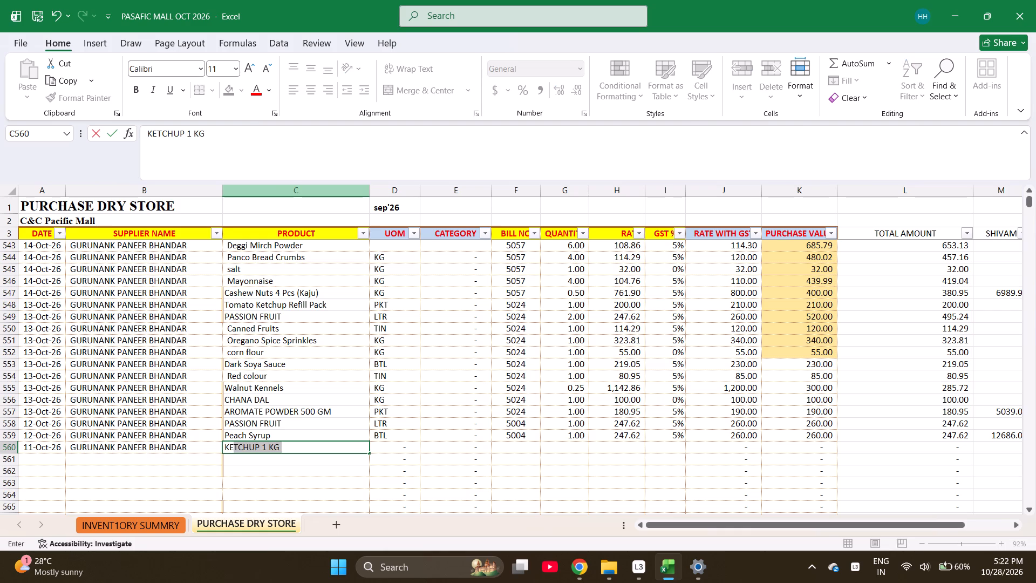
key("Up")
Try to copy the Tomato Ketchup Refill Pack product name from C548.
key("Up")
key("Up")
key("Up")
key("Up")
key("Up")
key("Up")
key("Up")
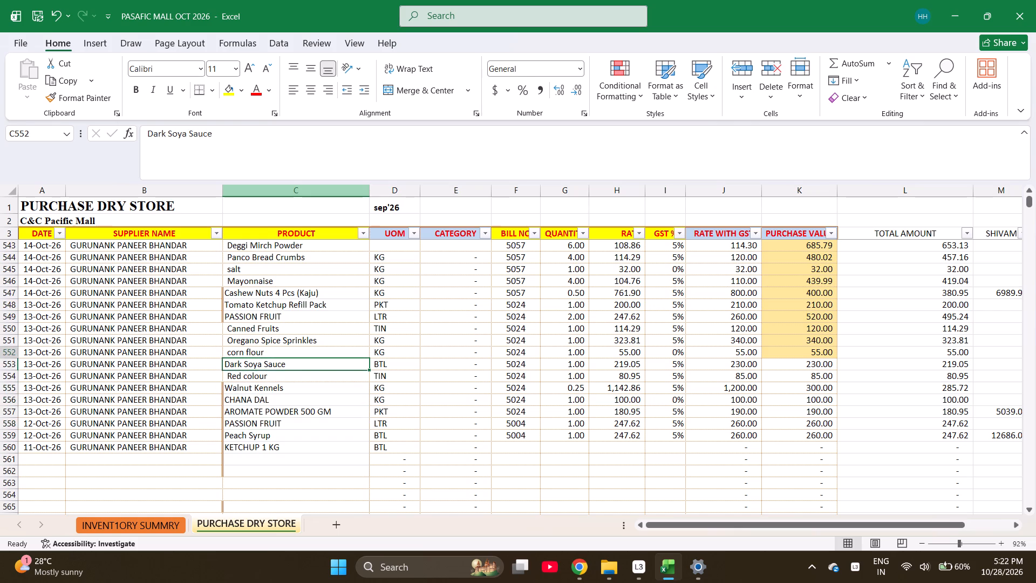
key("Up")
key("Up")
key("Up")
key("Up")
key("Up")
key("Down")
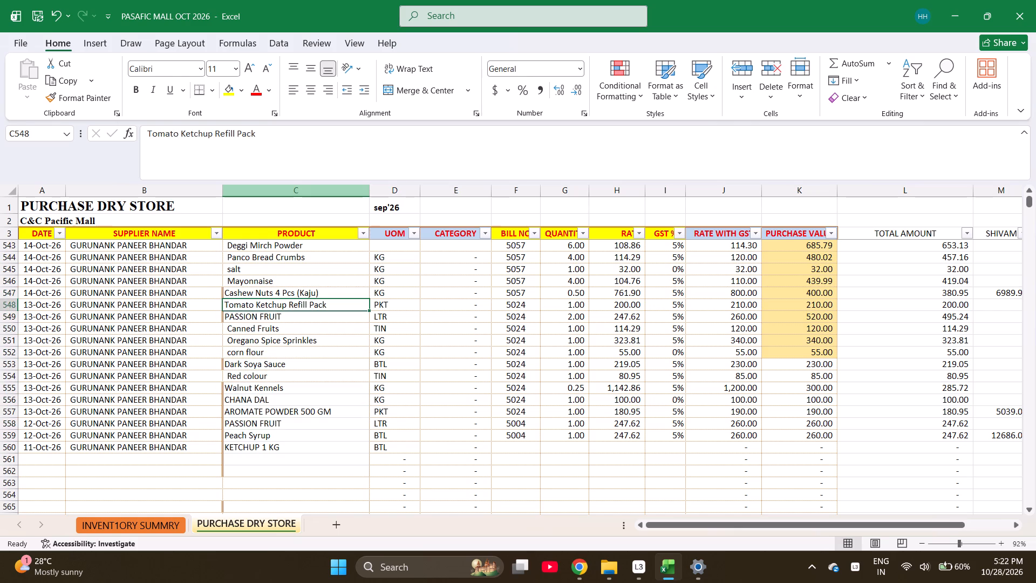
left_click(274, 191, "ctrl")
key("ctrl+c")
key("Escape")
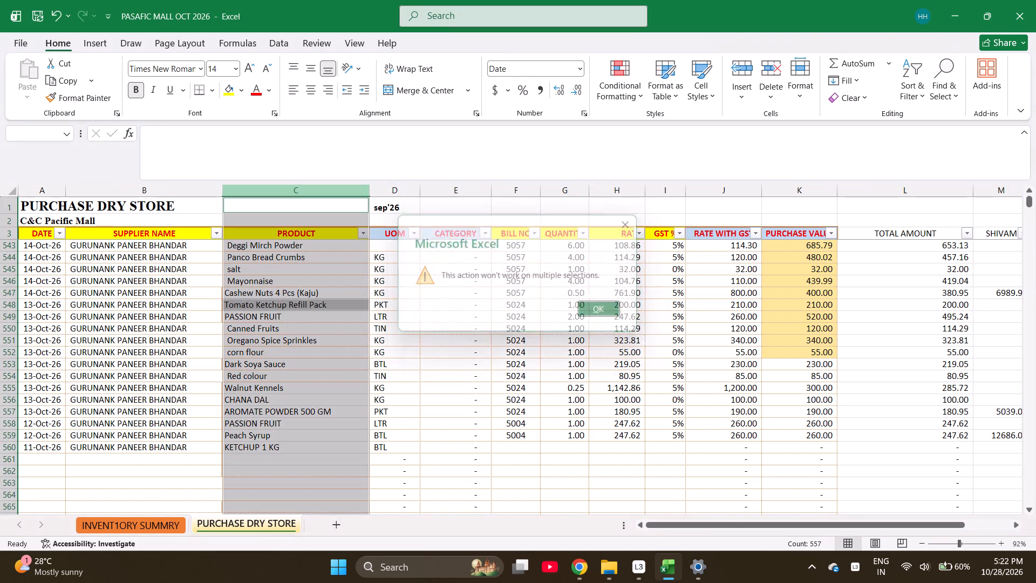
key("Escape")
Copy Tomato Ketchup Refill Pack from C548 over the product in C560.
key("Down")
key("Down")
key("Down")
key("Down")
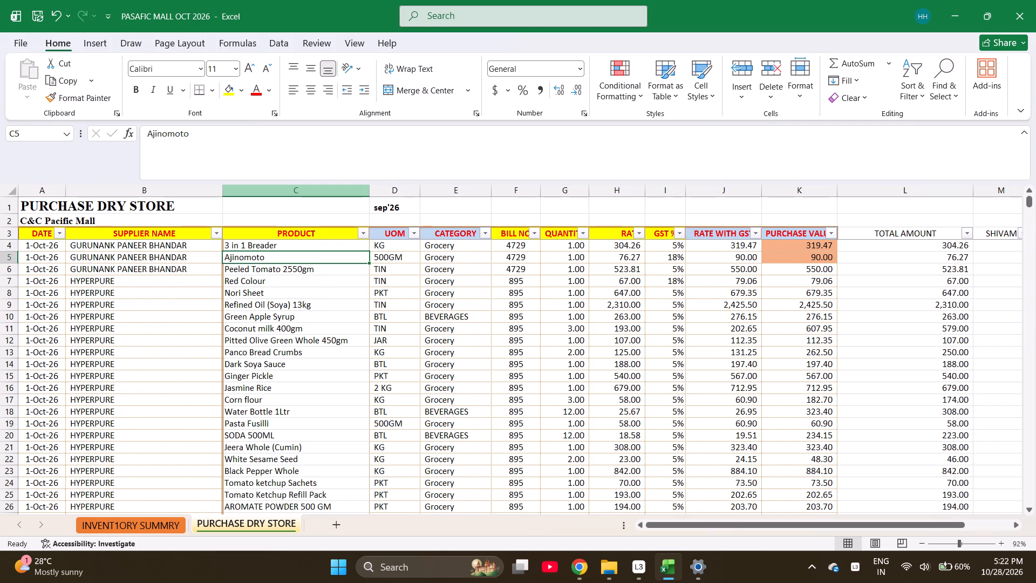
key("ctrl+Down")
key("ctrl+Down")
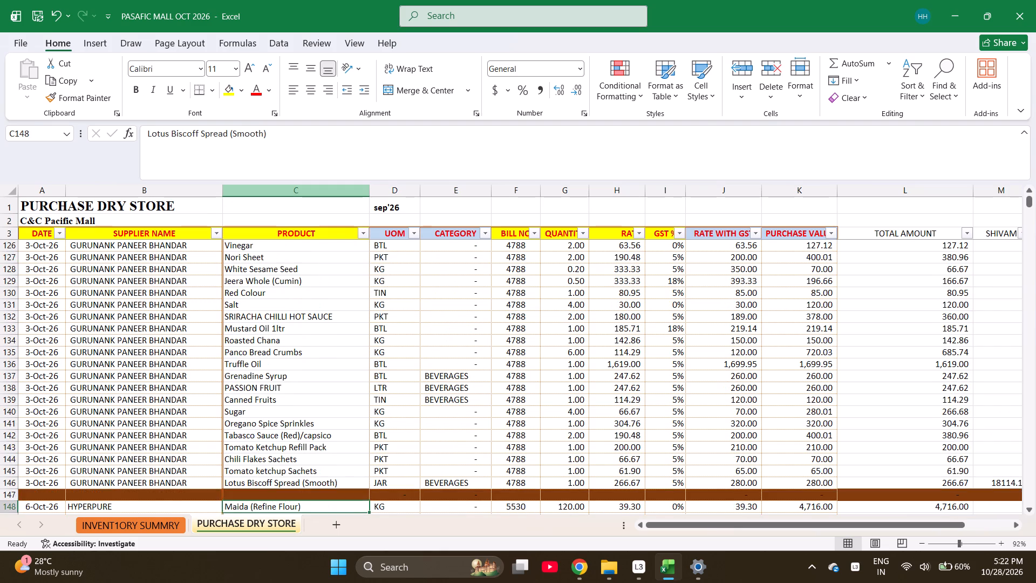
key("ctrl+Down")
key("Up")
key("Up")
key("Up")
key("Up")
key("Up")
key("Up")
key("Up")
key("Up")
key("Up")
key("Up")
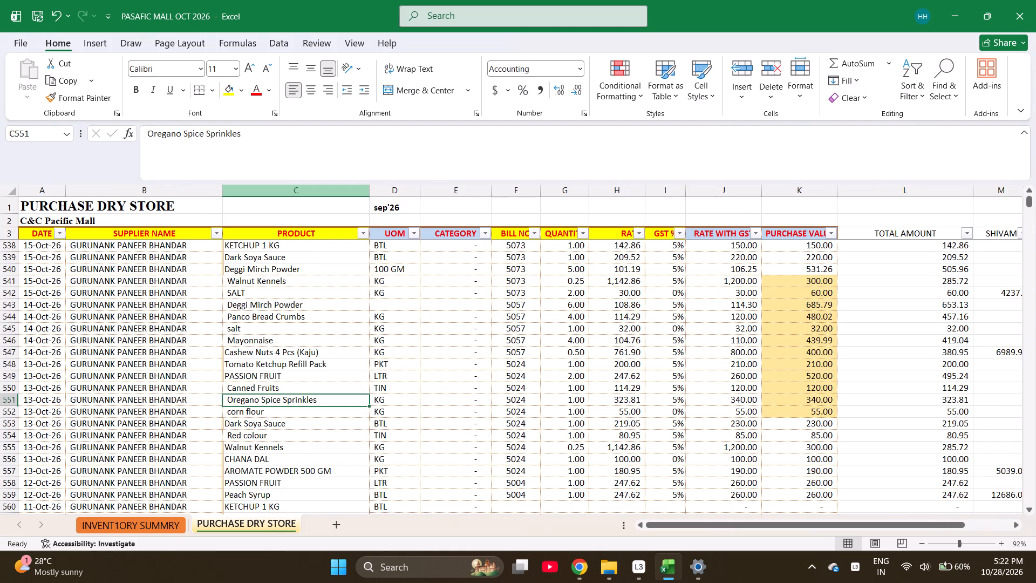
key("Down")
key("Down")
key("Down")
key("Down")
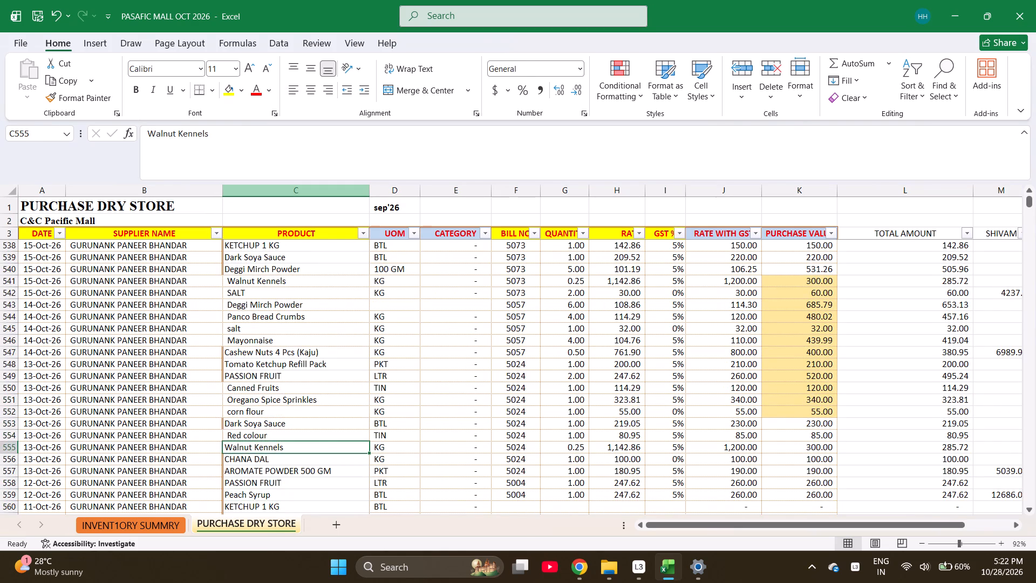
key("Up")
key("Up")
key("Up")
key("Up")
key("Up")
key("Up")
key("Up")
key("Up")
key("Up")
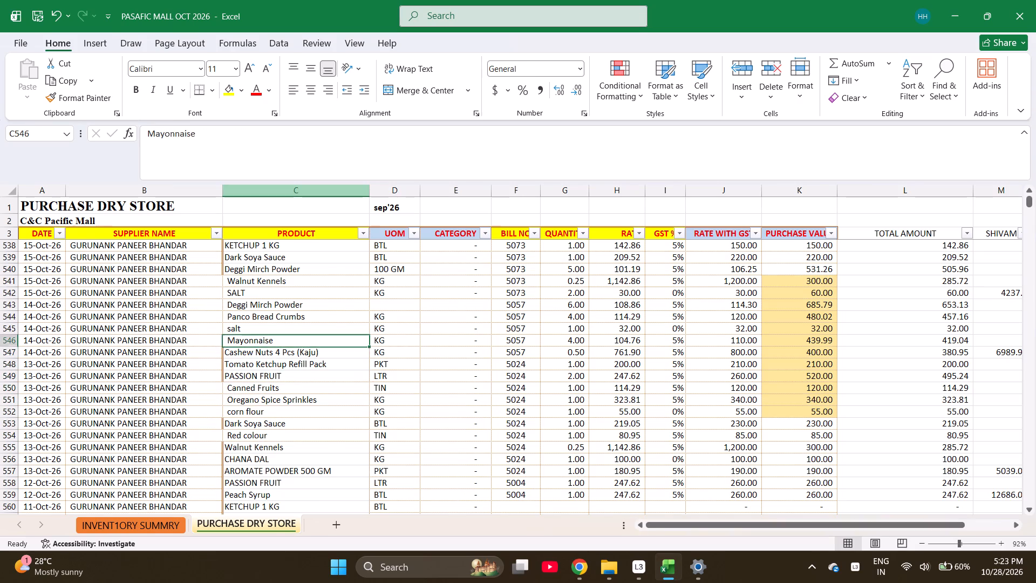
key("Up")
key("Up")
key("Down")
key("Down")
key("Down")
key("Down")
key("Down")
key("Down")
key("Down")
key("Down")
key("Down")
key("Up")
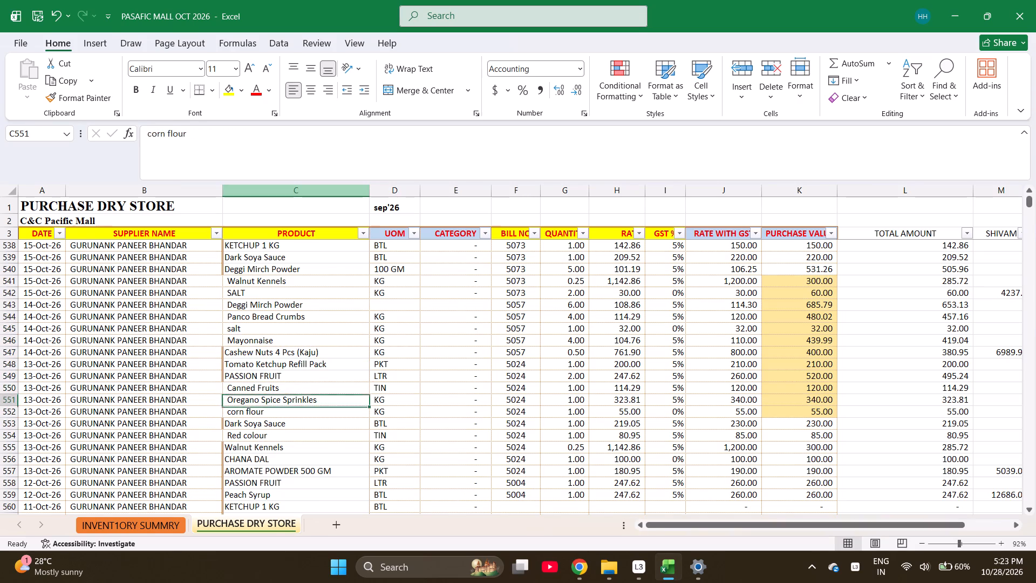
key("Up")
key("Up")
key("Up")
key("ctrl+c")
key("ctrl+Down")
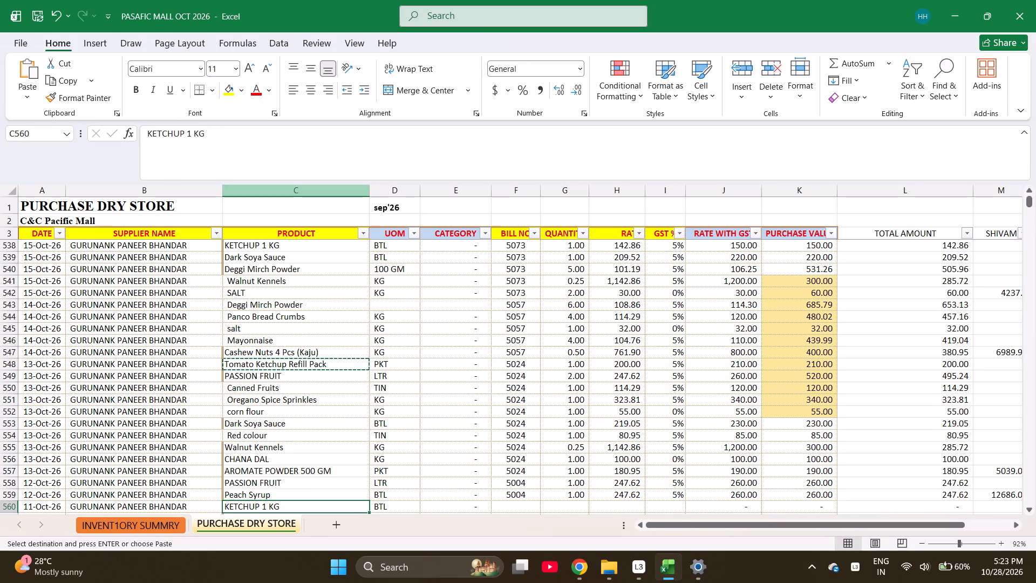
key("Down")
key("Up")
key("Return")
Enter CANNED CHERY as the product in C561.
key("Down")
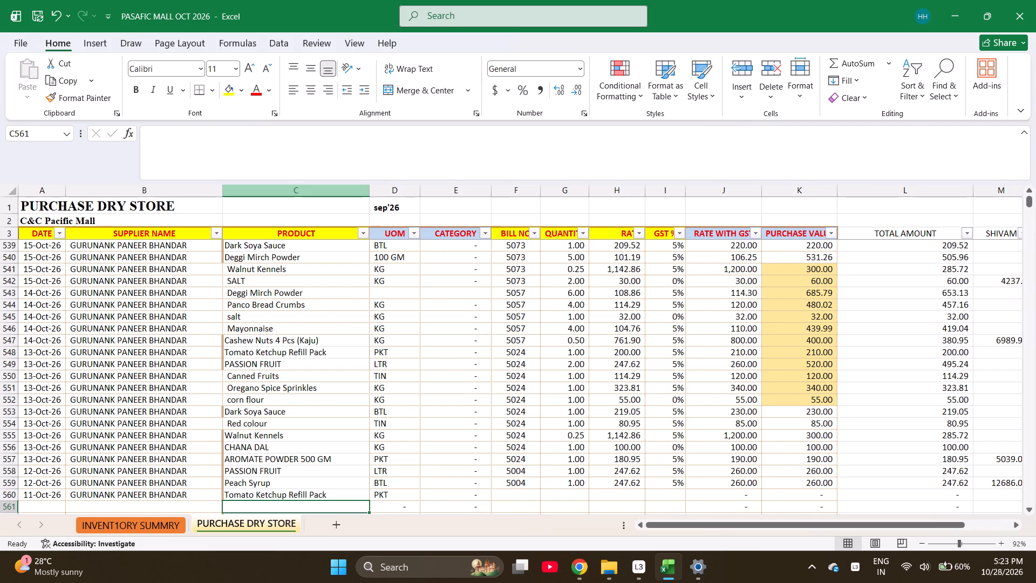
type("CANNED CHERY")
key("Return")
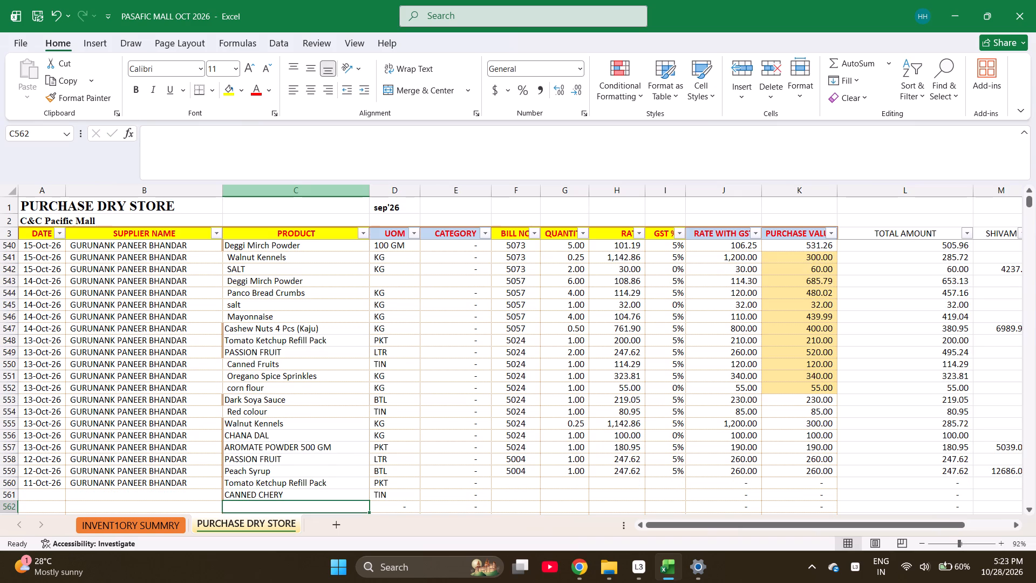
Search the inventory summary sheet for BLACK PEP and copy Black Pepper Whole into C562 of the purchase dry store sheet.
type("BLACK PEP")
key("ctrl+Page_Up")
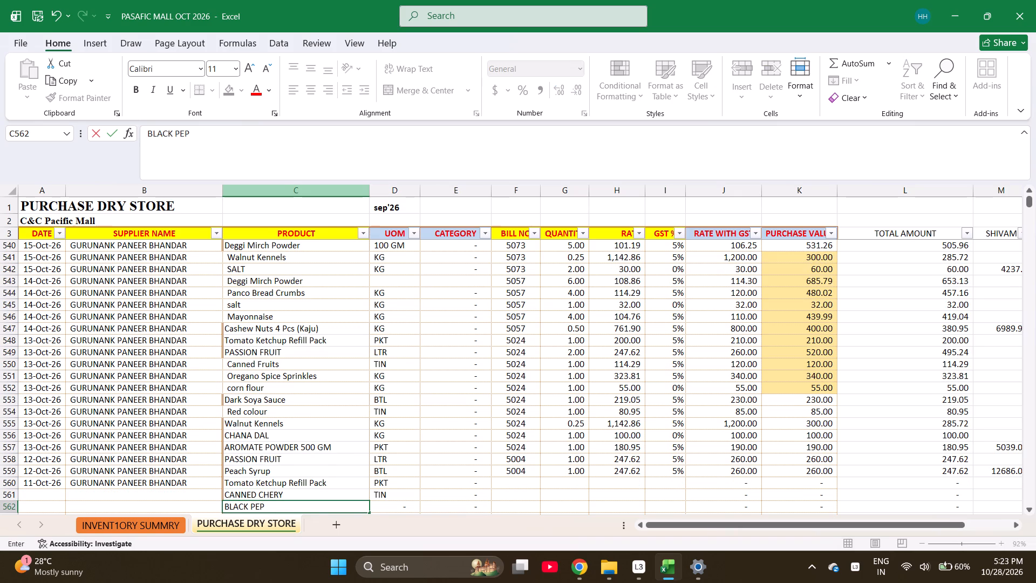
key("ctrl+f")
type("BL")
type("ACK PEP")
key("Return")
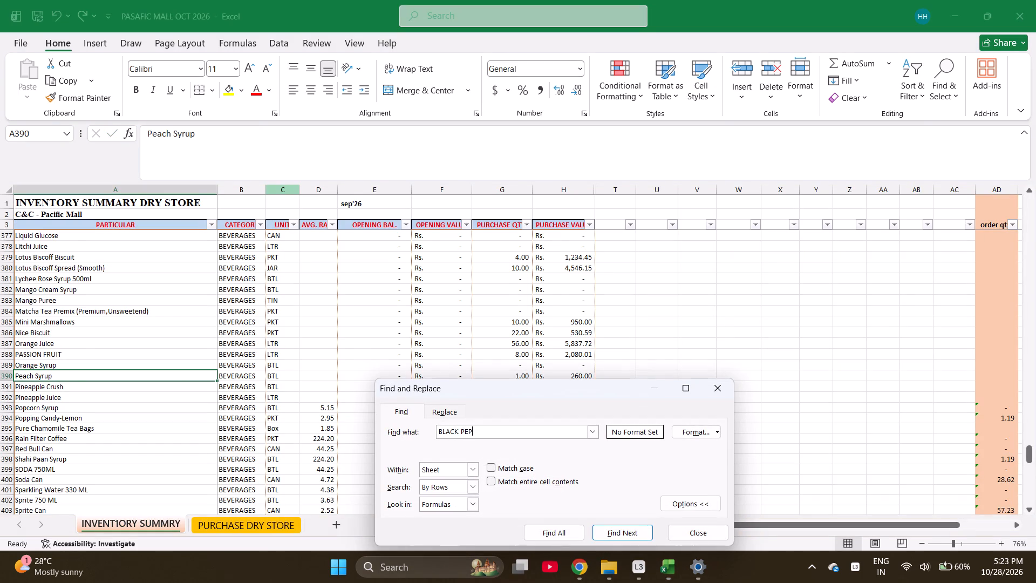
key("Escape")
key("ctrl+c")
key("ctrl+Page_Down")
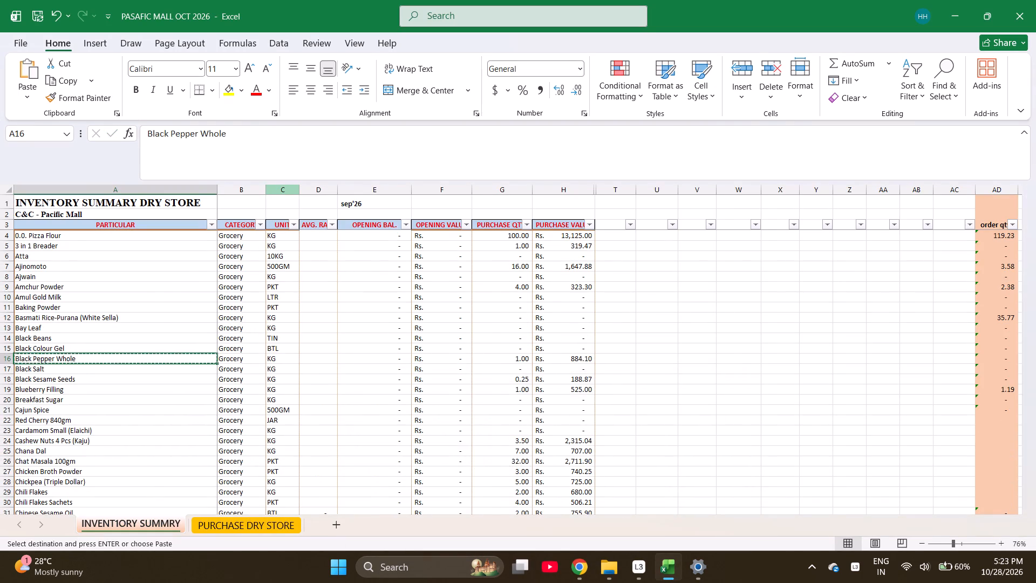
key("Return")
Enter dry yeast as the product in C563.
key("Down")
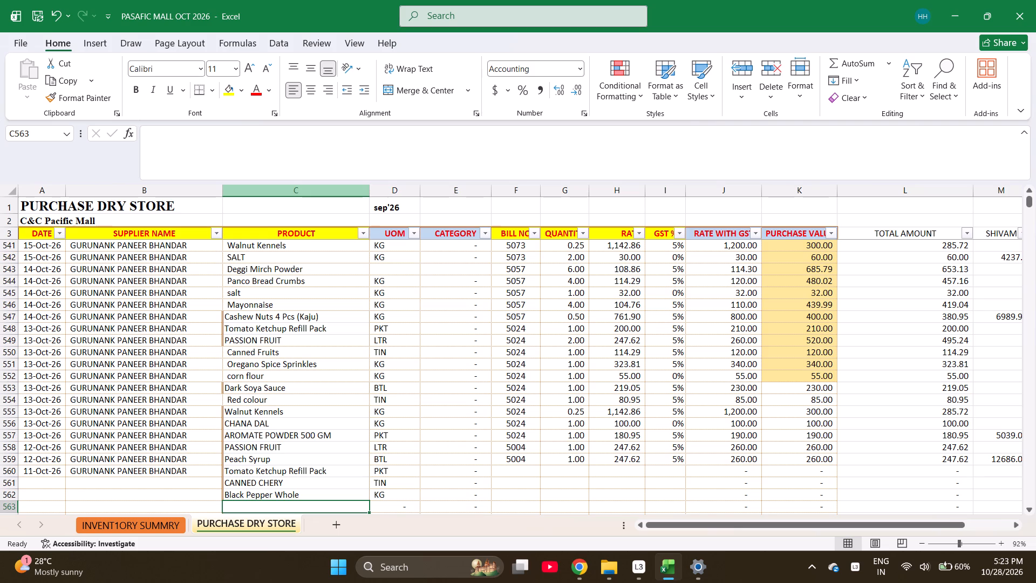
type("DR")
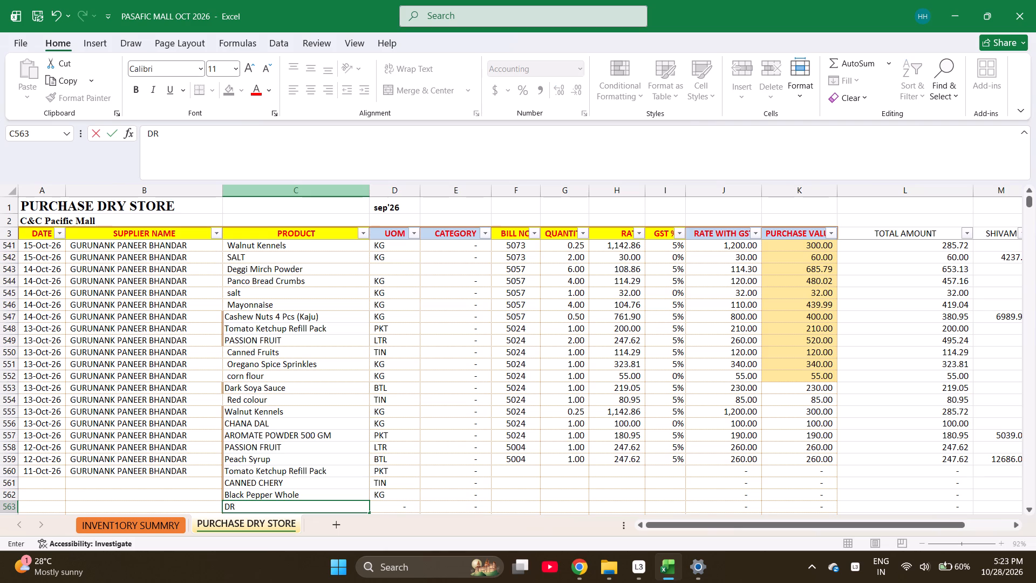
type("YB")
key("BackSpace")
key("space")
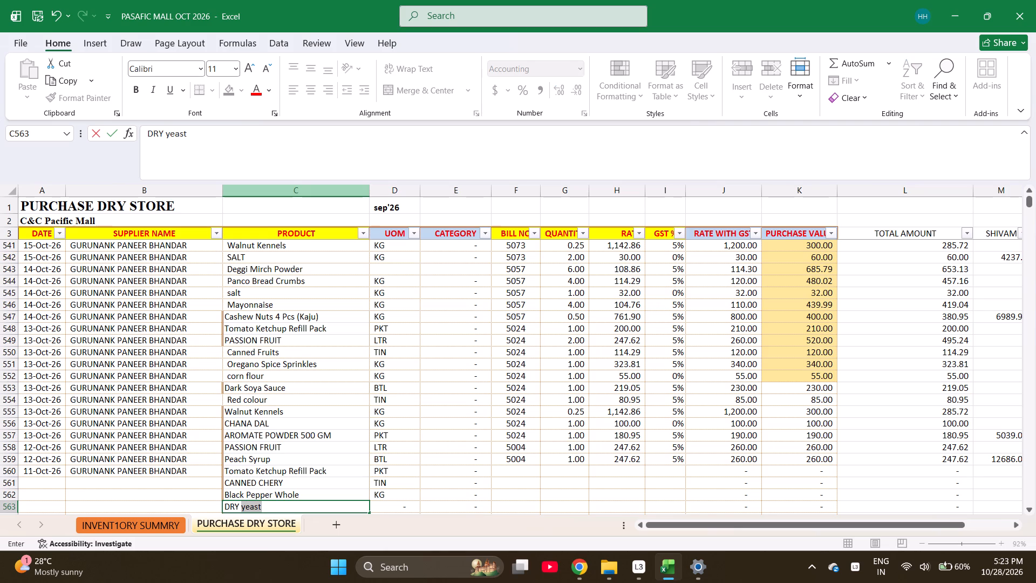
type("Y")
key("Return")
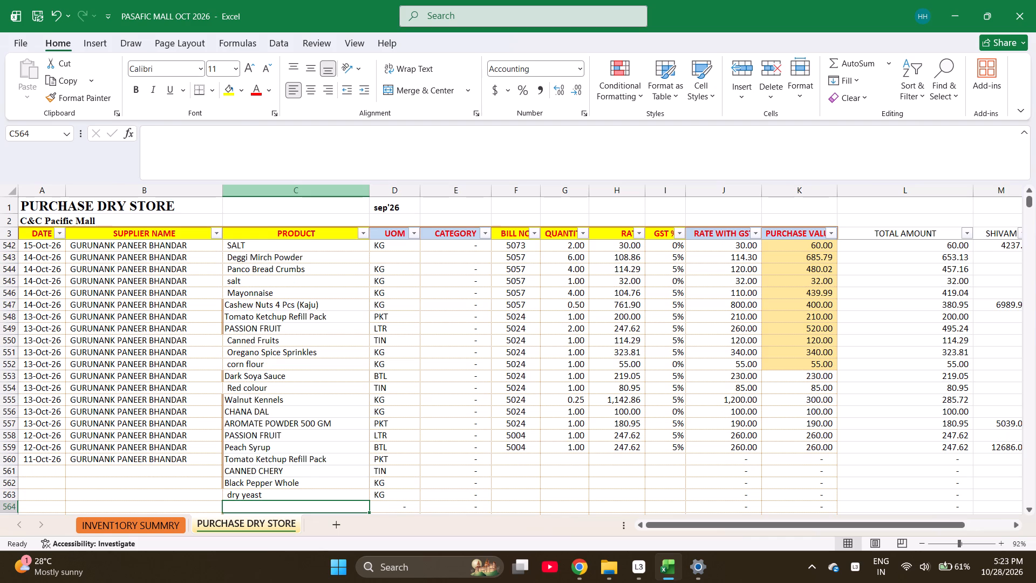
Search the inventory summary sheet for 3 IN and copy 3 in 1 Breader into C564 of the purchase dry store sheet.
type("3")
key("space")
key("ctrl+Up")
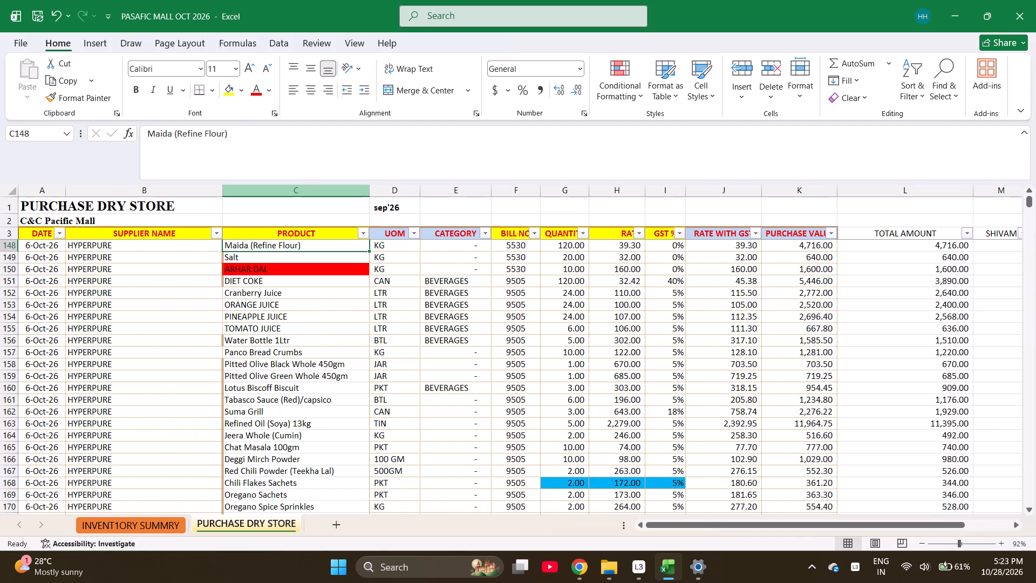
key("ctrl+Page_Up")
key("ctrl+f")
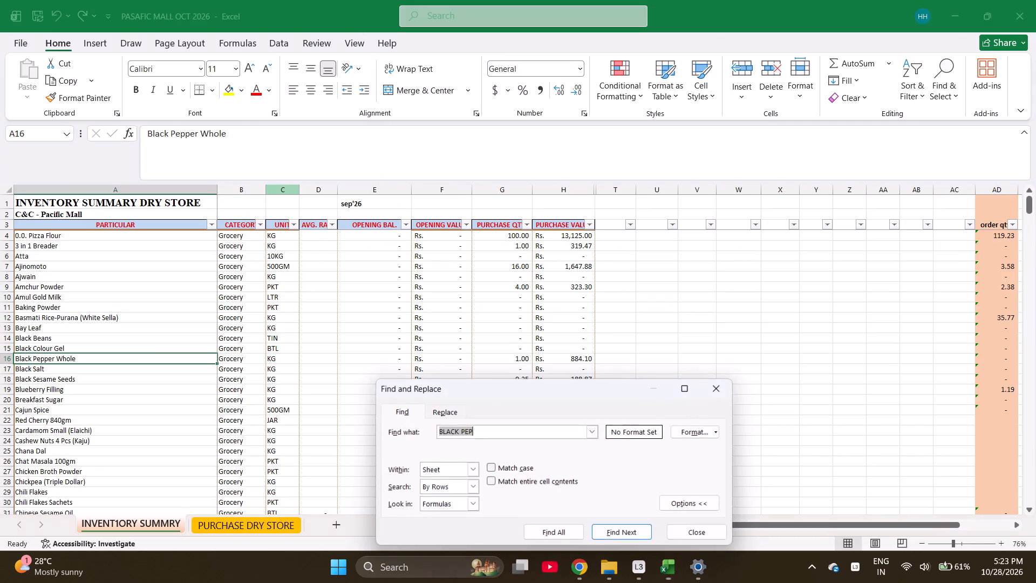
type("3")
key("space")
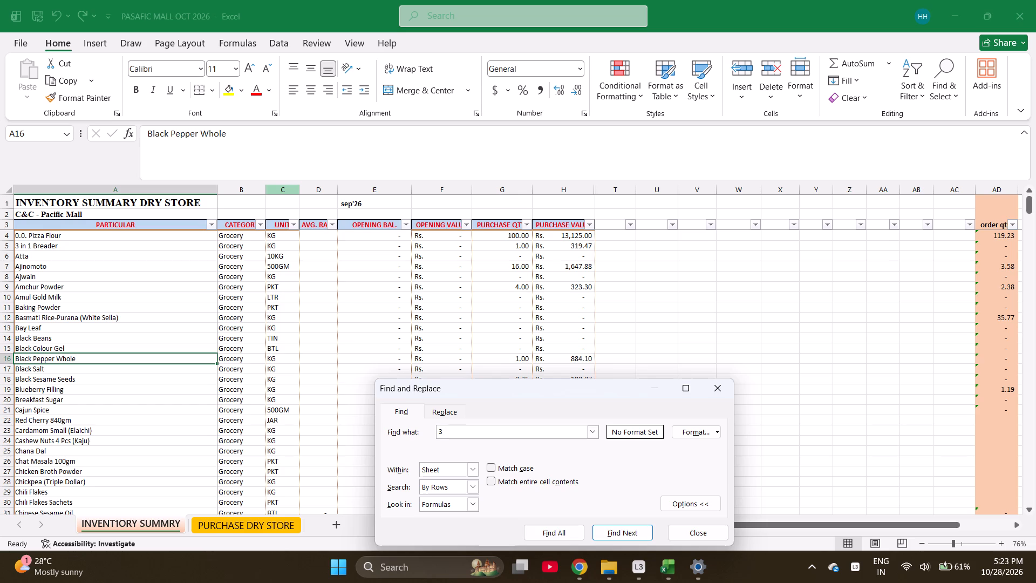
type("IN B")
key("Return")
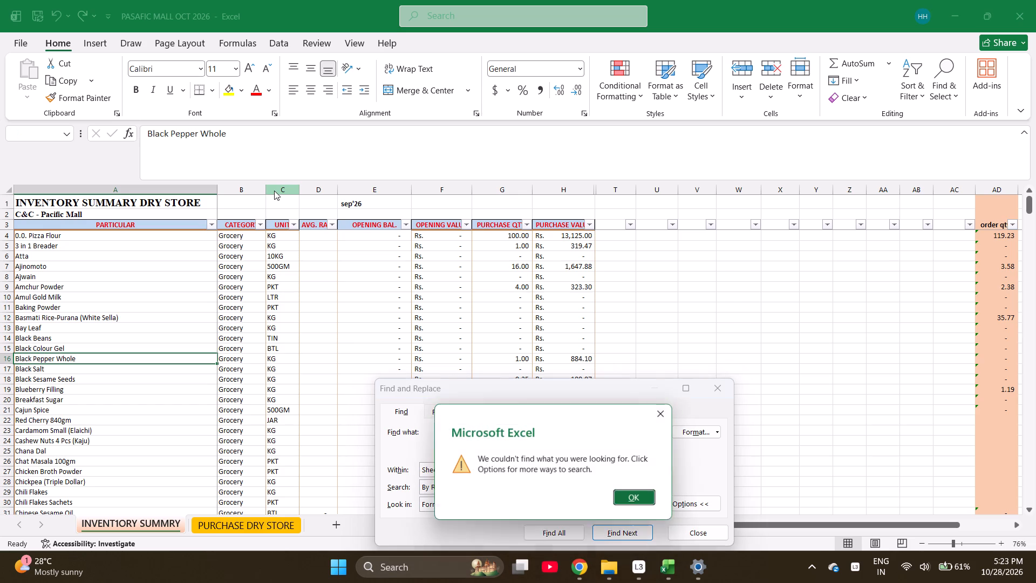
key("Return")
key("BackSpace")
key("BackSpace")
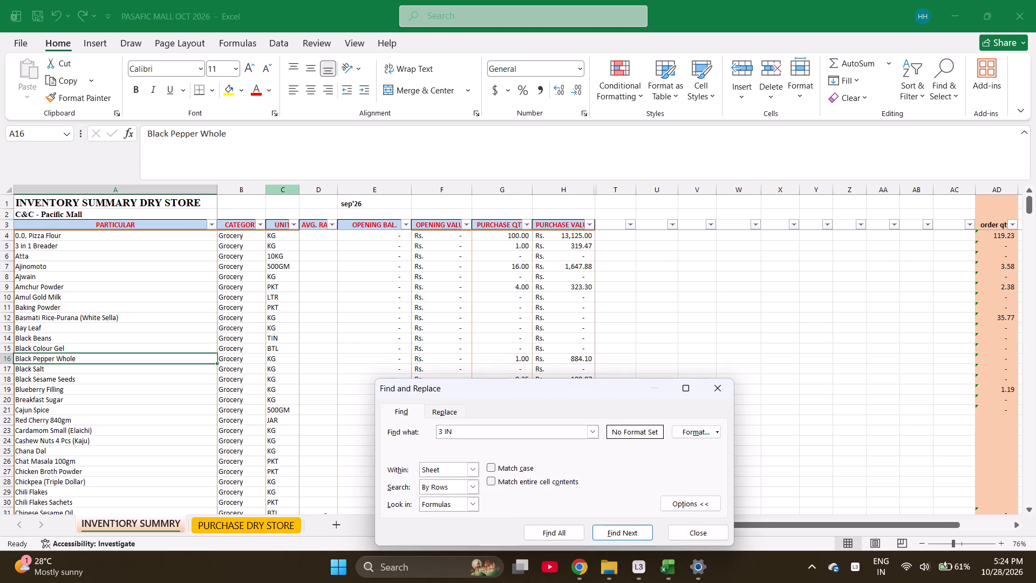
key("Return")
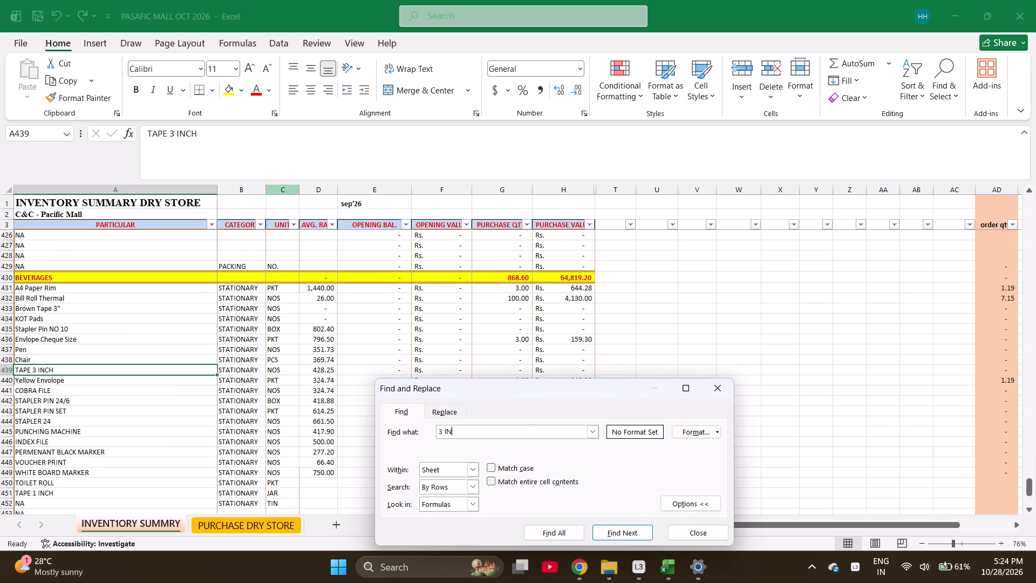
key("space")
key("Return")
key("Escape")
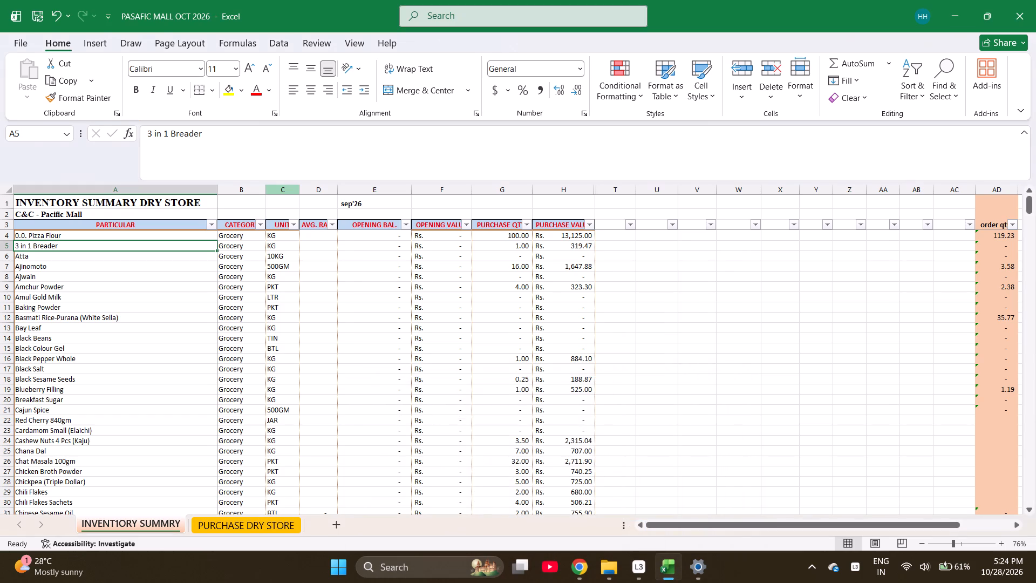
key("ctrl+c")
key("ctrl+0")
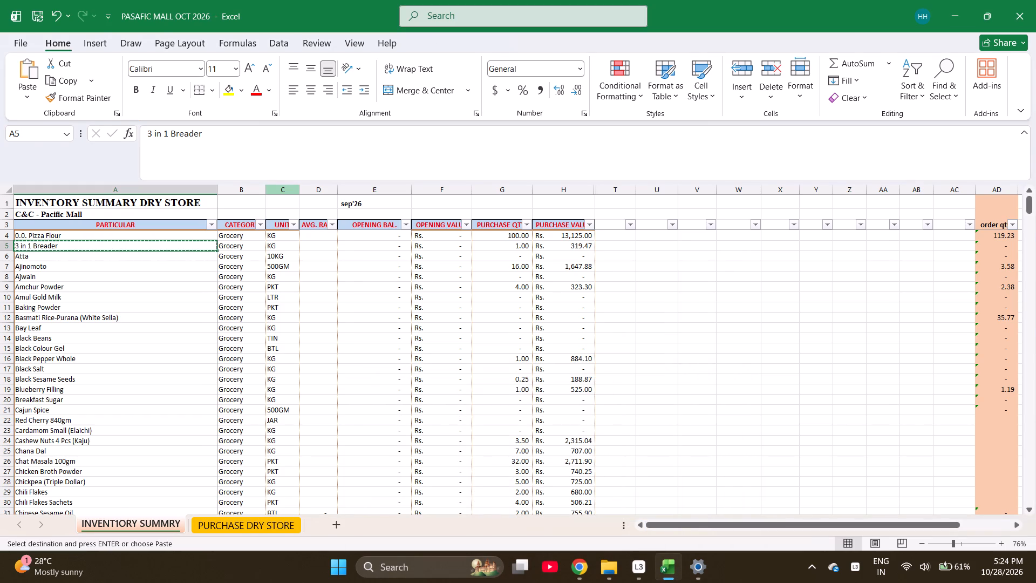
key("ctrl+Page_Down")
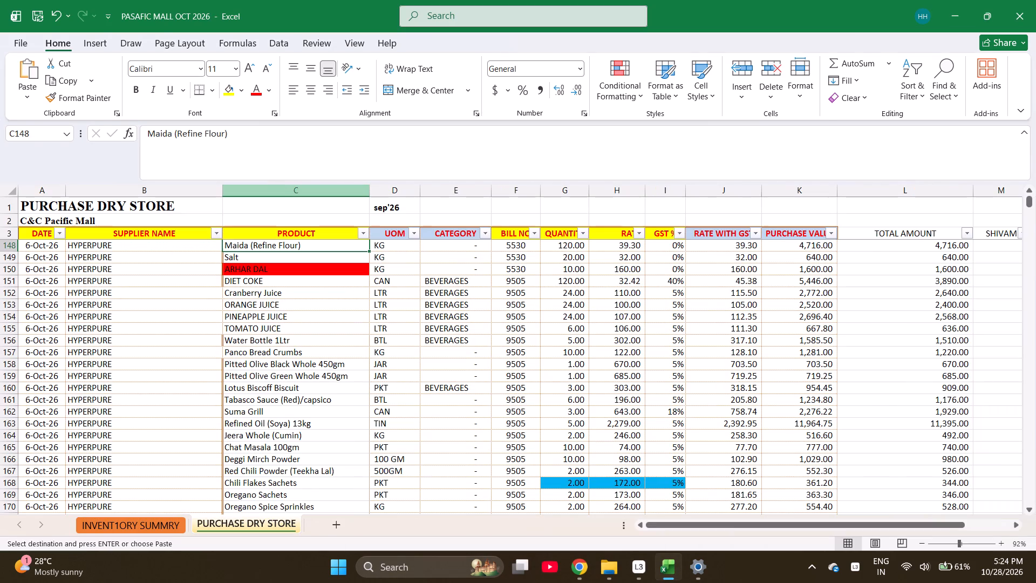
key("ctrl+Down")
key("Up")
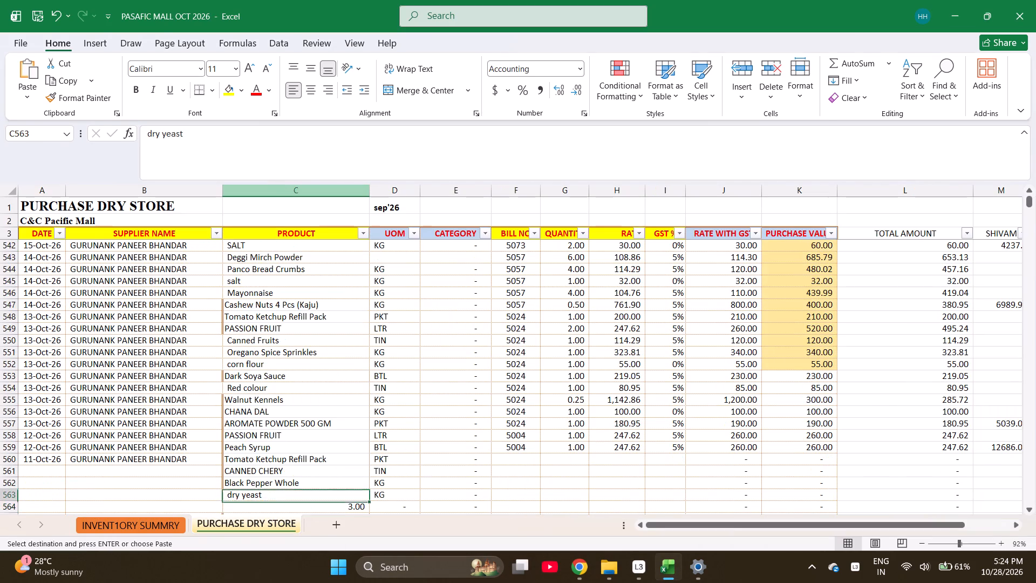
key("Down")
key("Return")
key("Down")
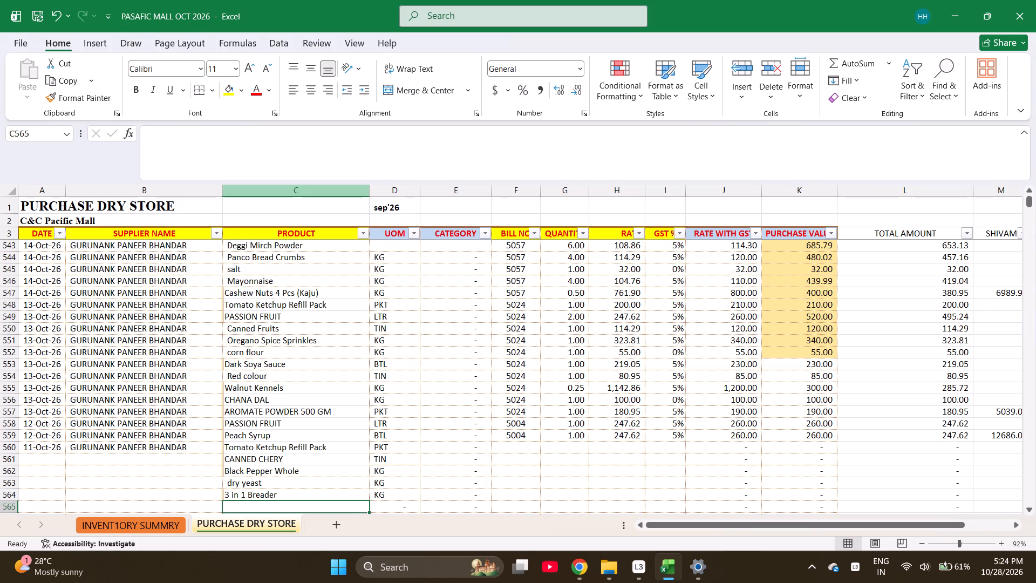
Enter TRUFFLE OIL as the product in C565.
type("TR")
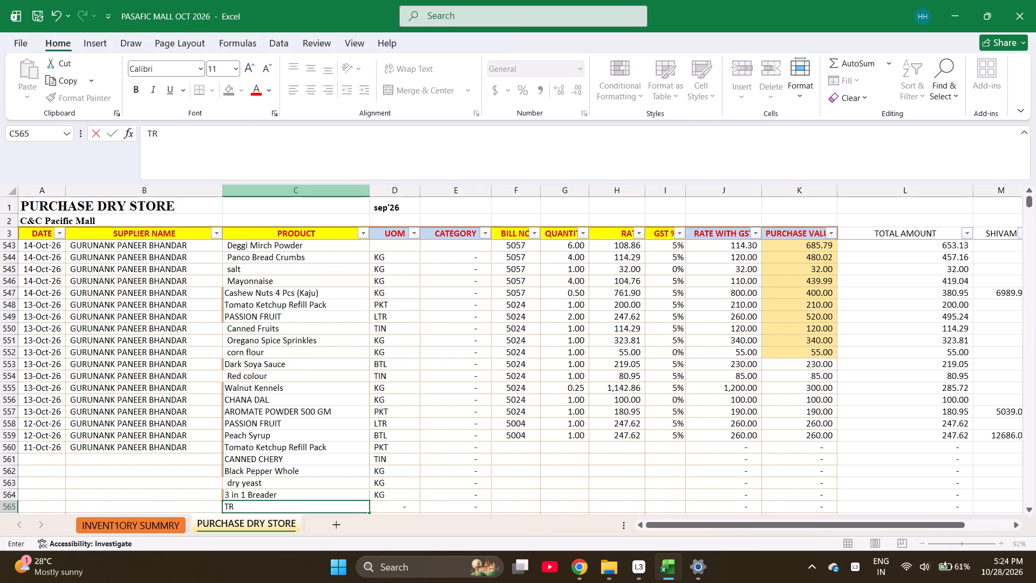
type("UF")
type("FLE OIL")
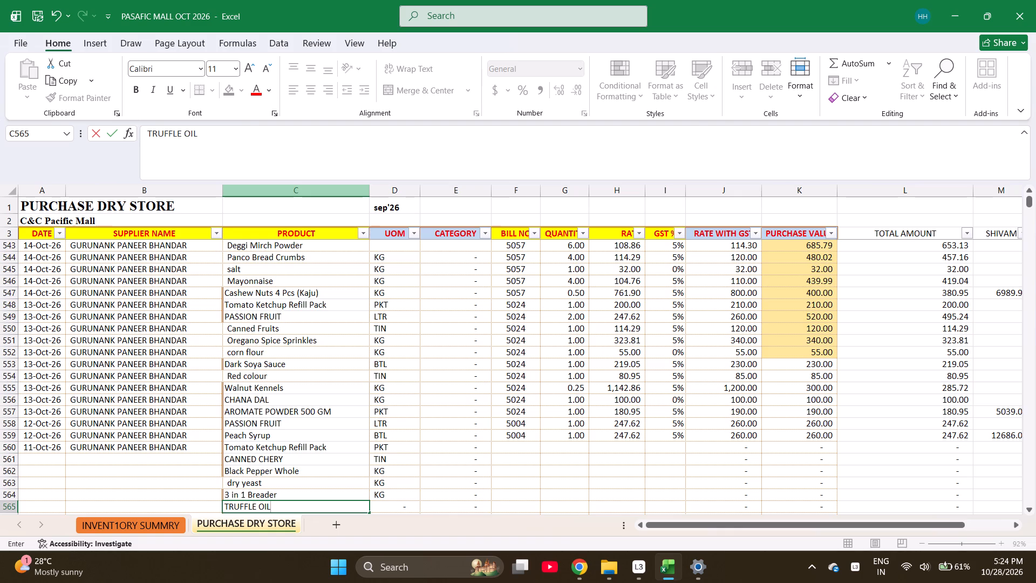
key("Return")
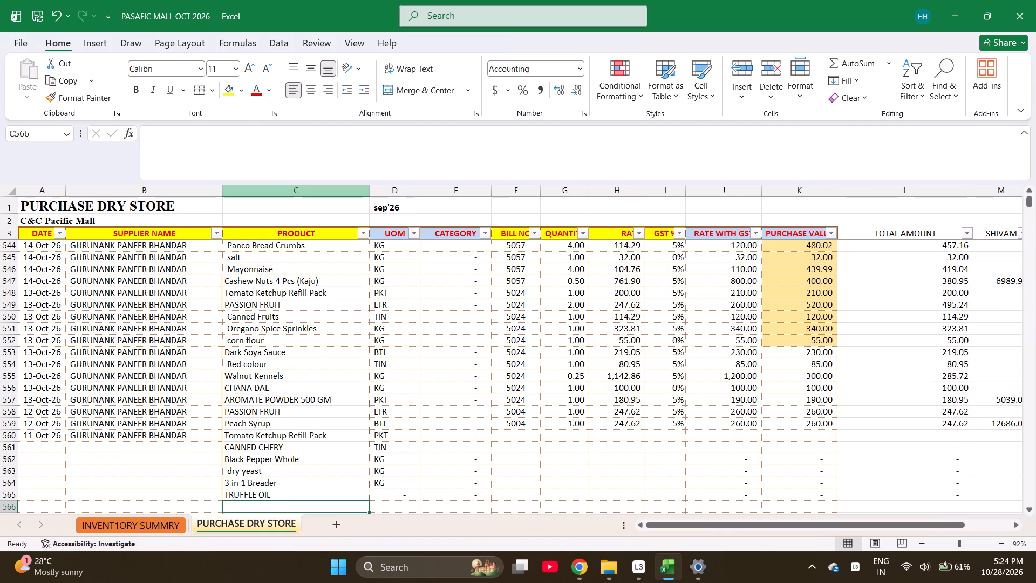
Search the inventory summary sheet for TRUF and copy the Truffle Oil name.
key("ctrl+Page_Up")
key("ctrl+f")
key("r")
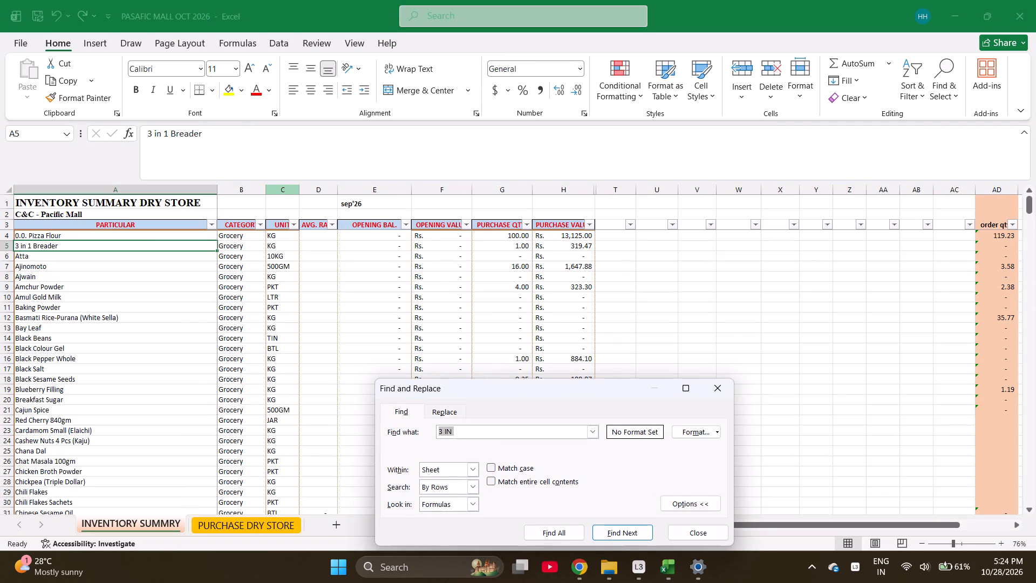
key("BackSpace")
type("TRUF")
key("Return")
key("Escape")
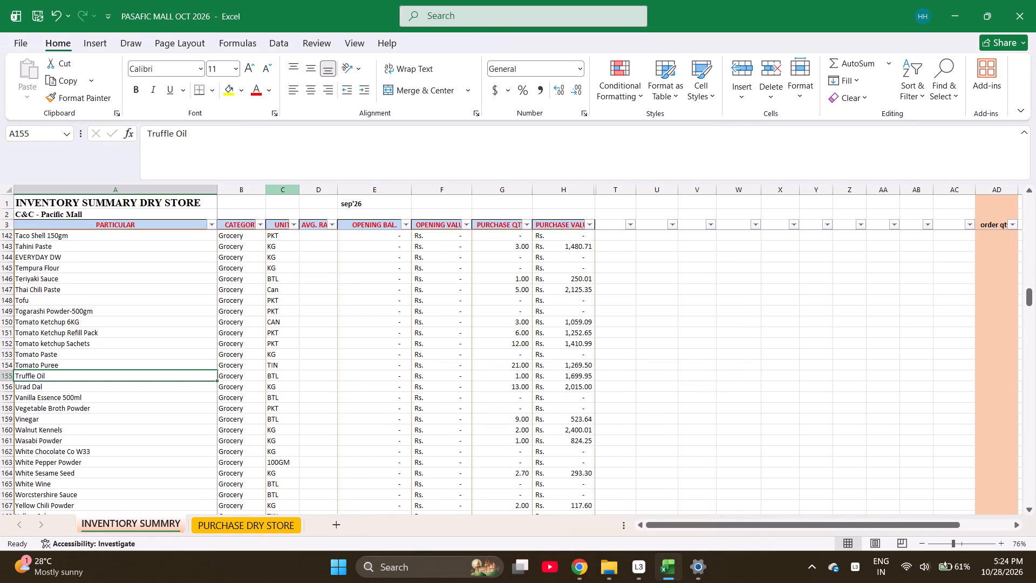
key("ctrl+c")
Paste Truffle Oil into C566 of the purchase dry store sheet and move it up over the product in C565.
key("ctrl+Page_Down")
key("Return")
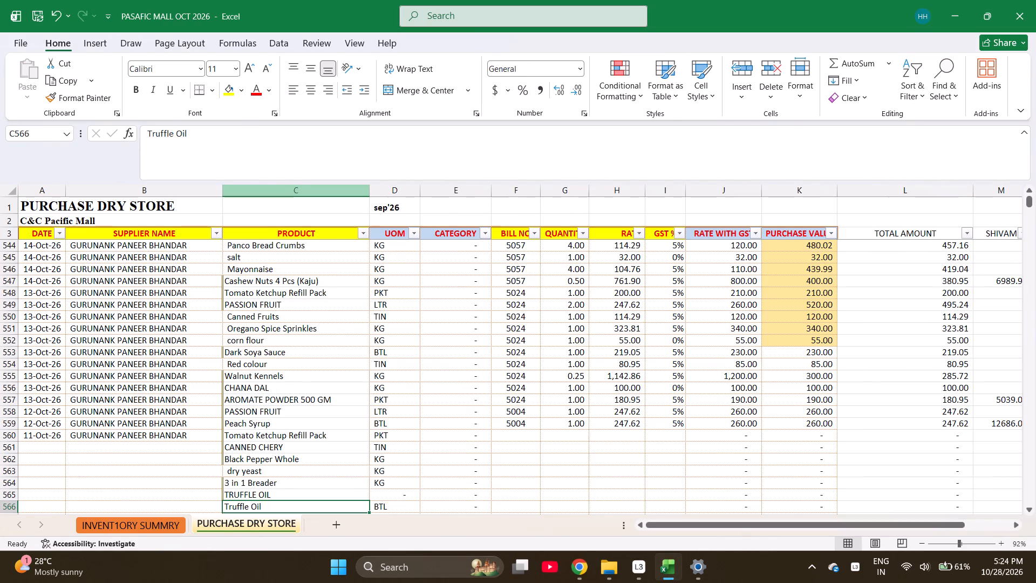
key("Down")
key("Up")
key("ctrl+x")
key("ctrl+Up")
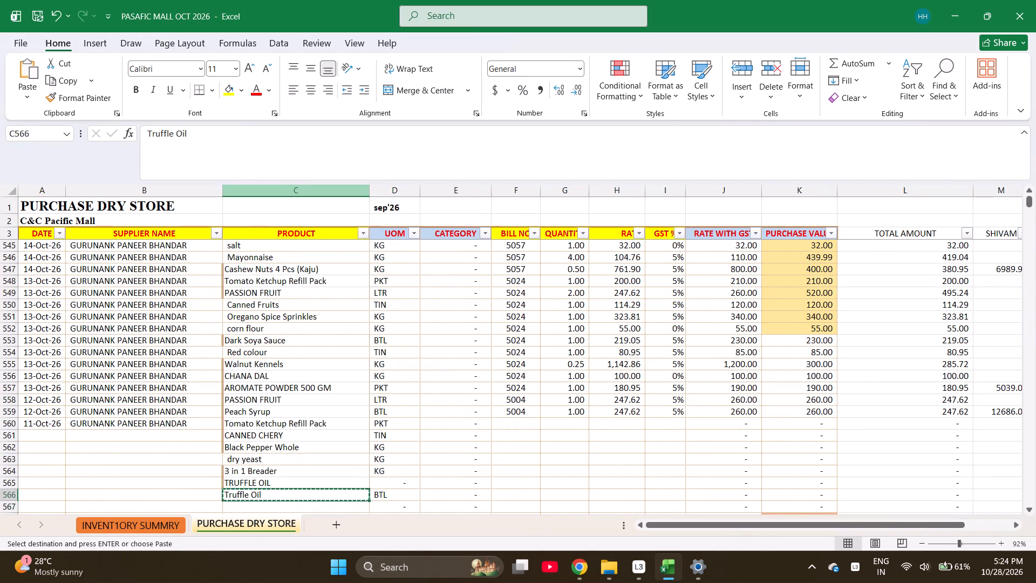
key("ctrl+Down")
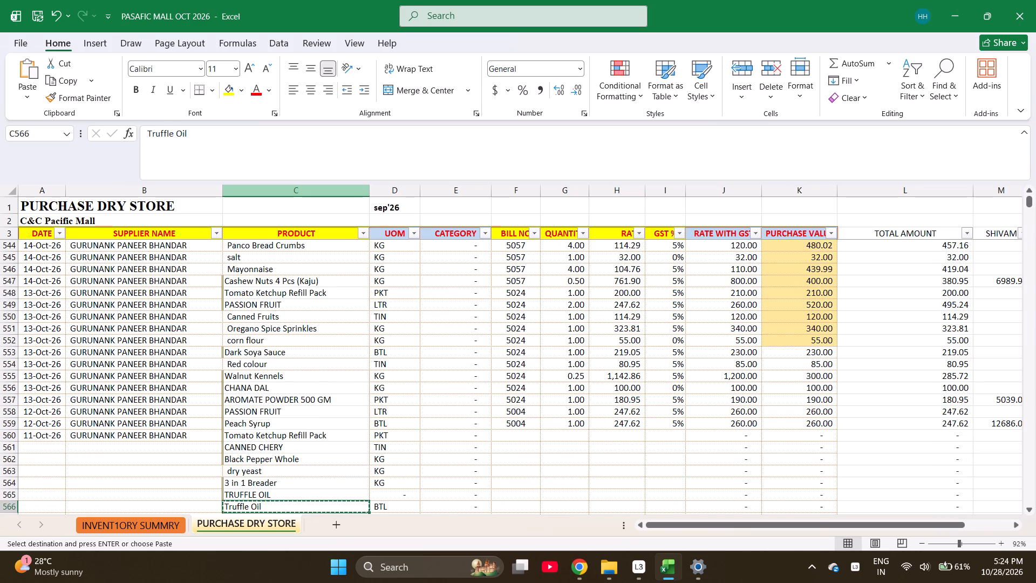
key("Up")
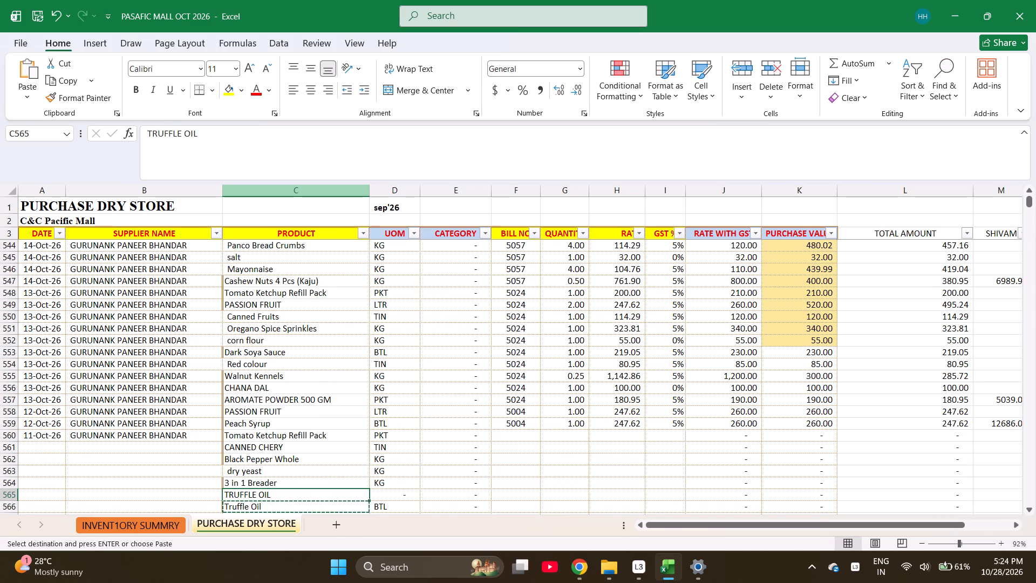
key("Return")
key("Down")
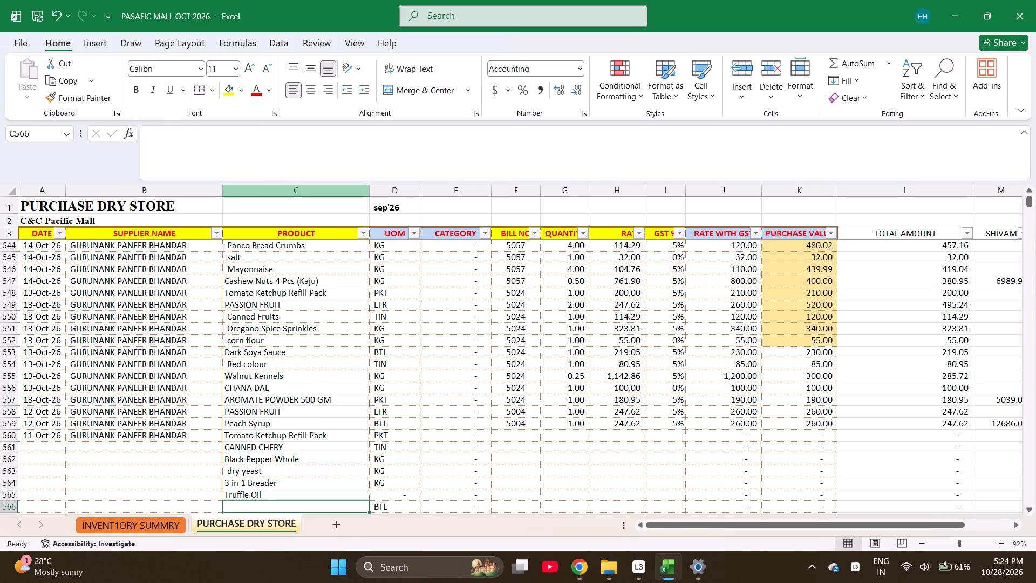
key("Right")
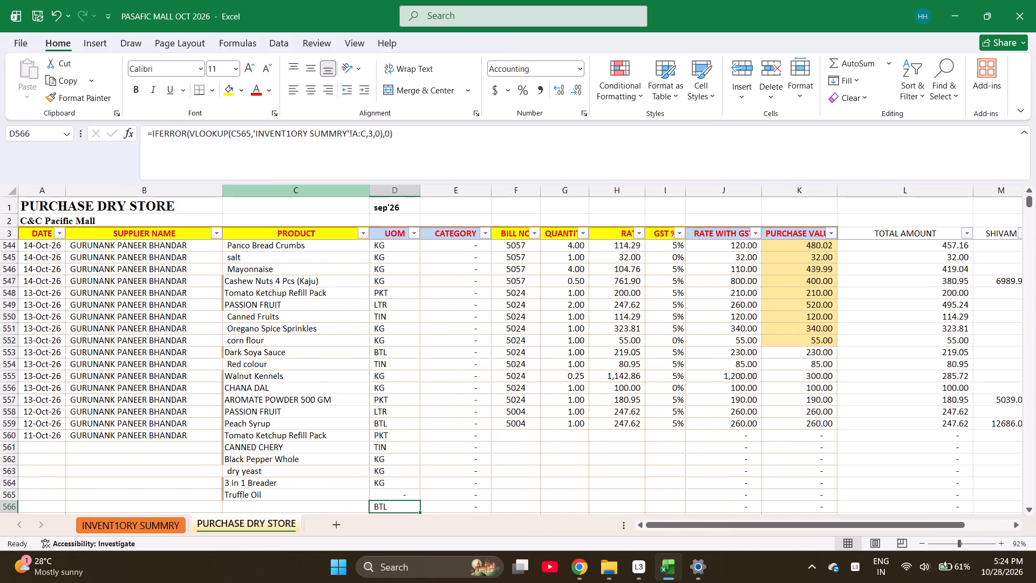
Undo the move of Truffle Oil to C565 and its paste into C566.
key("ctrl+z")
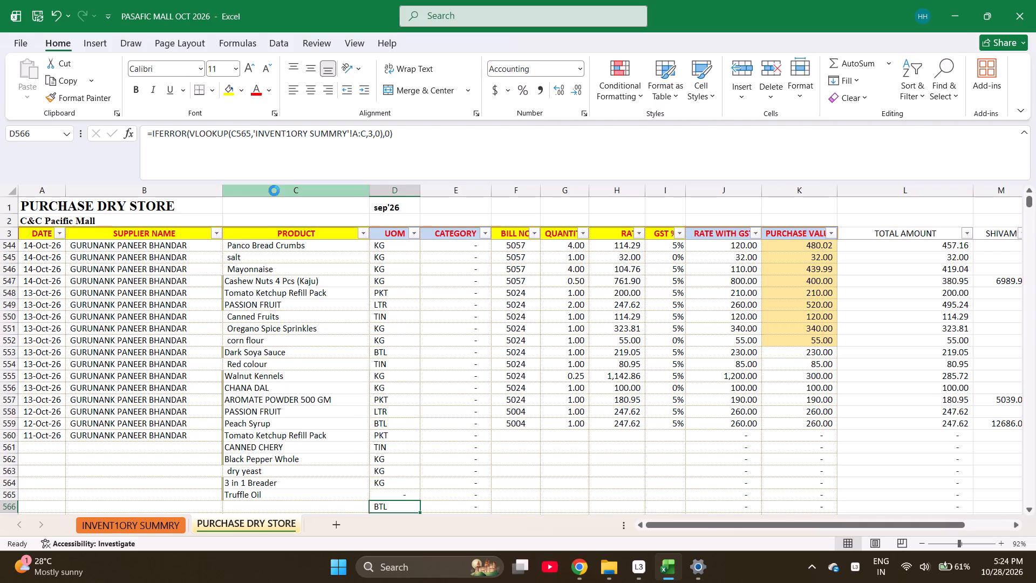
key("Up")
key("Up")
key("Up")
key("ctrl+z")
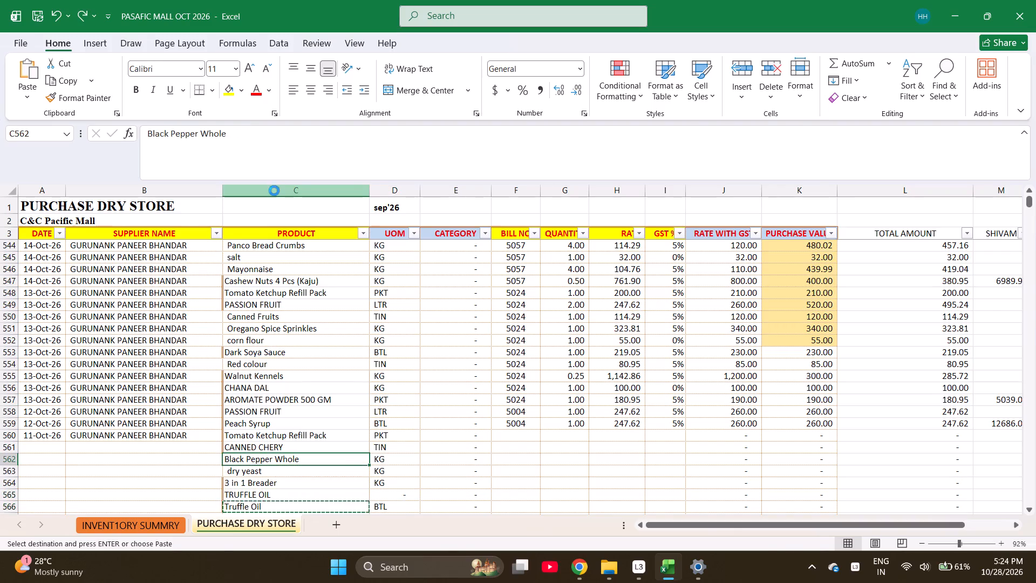
Paste the copied Truffle Oil over the product in C565.
key("Up")
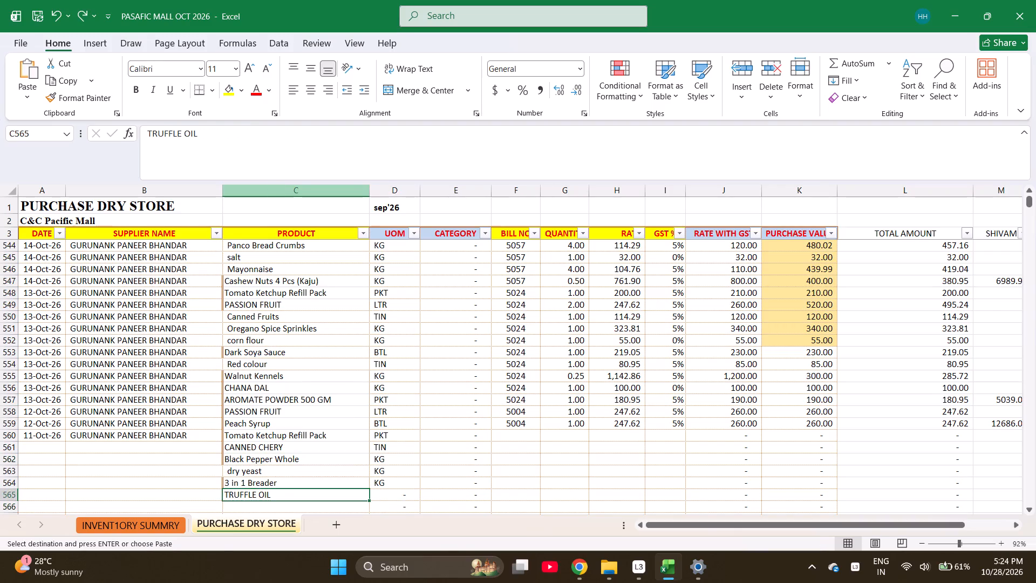
key("Return")
key("Up")
key("Down")
key("Down")
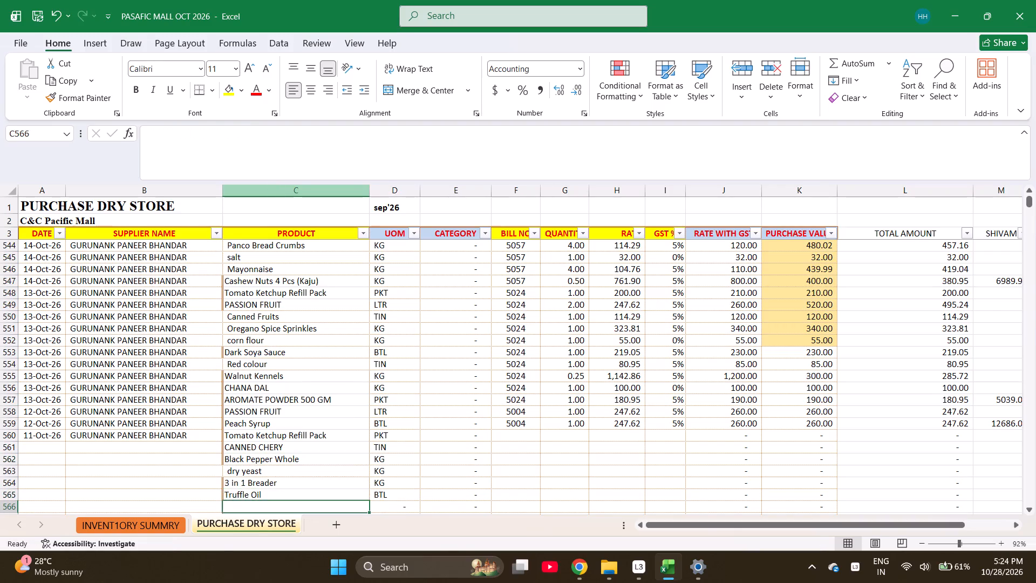
Switch to Loggy3, restart the session recording and return to the purchase dry store sheet.
key("alt+Tab")
key("alt+Tab")
key("alt+Tab")
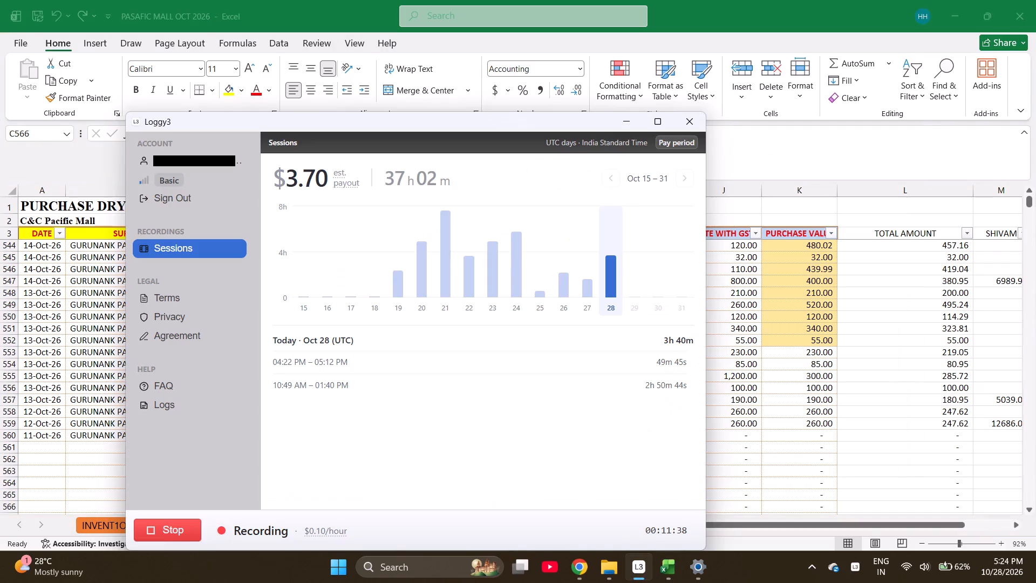
left_click(172, 526)
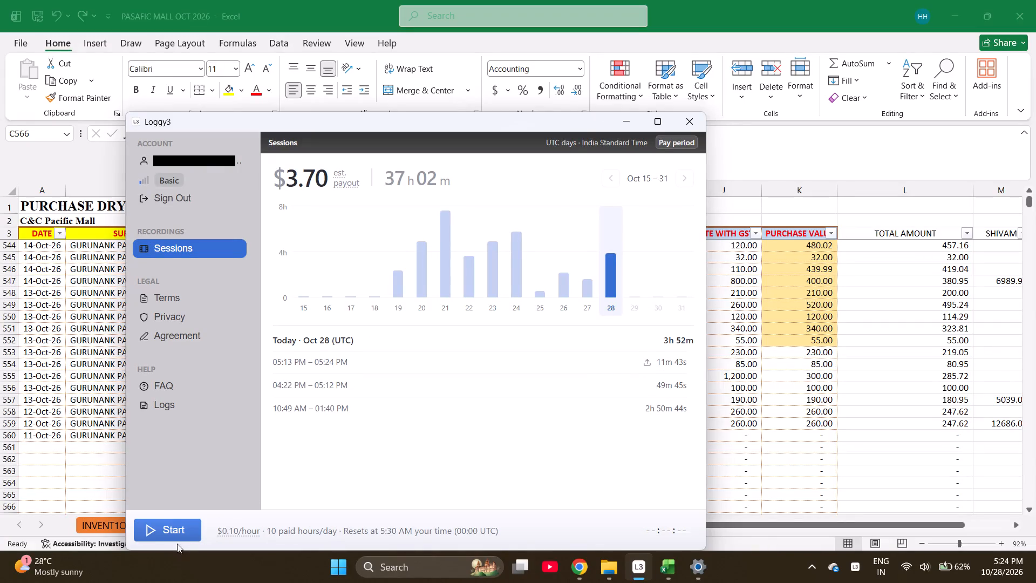
left_click(175, 527)
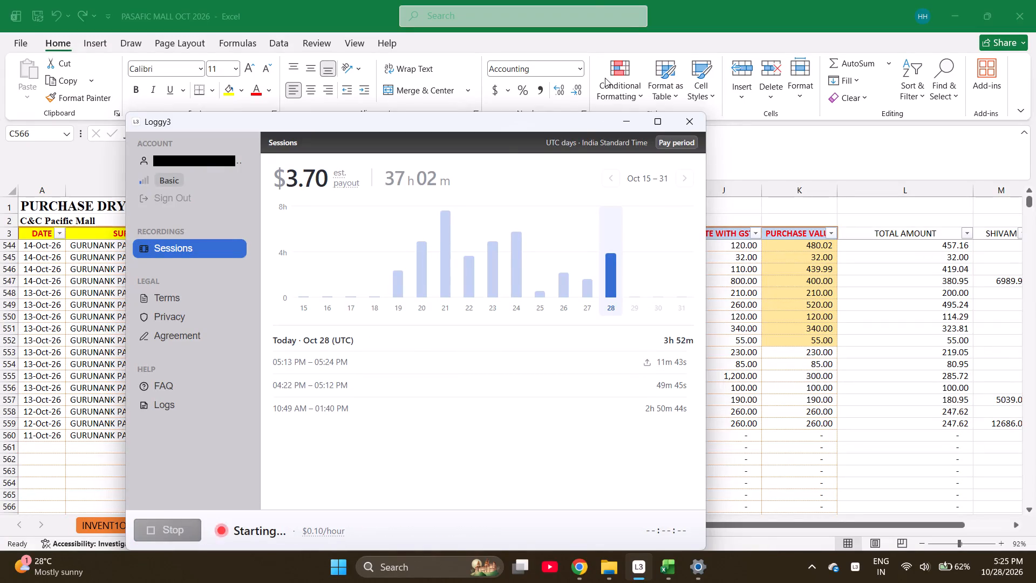
left_click(625, 120)
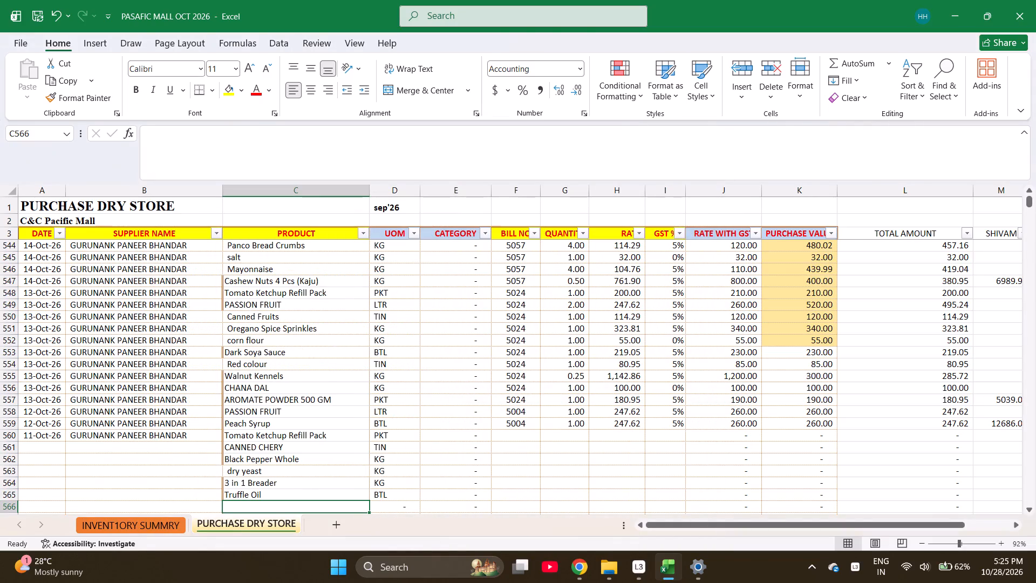
Enter Mayonnaise, corn flour and Thai Chili Paste as the products in C566 to C568.
type("MAY")
key("Return")
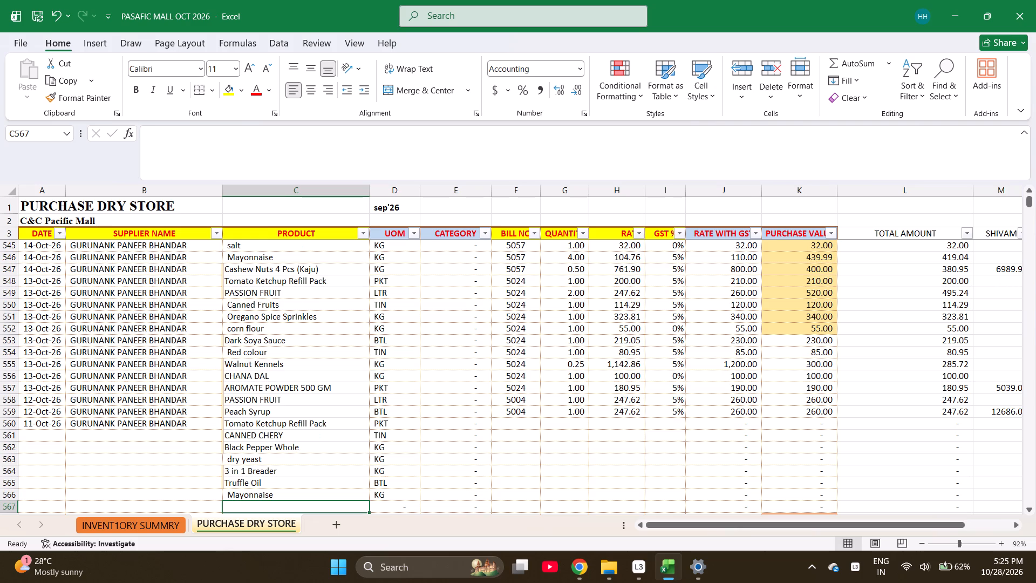
type("COR")
key("Return")
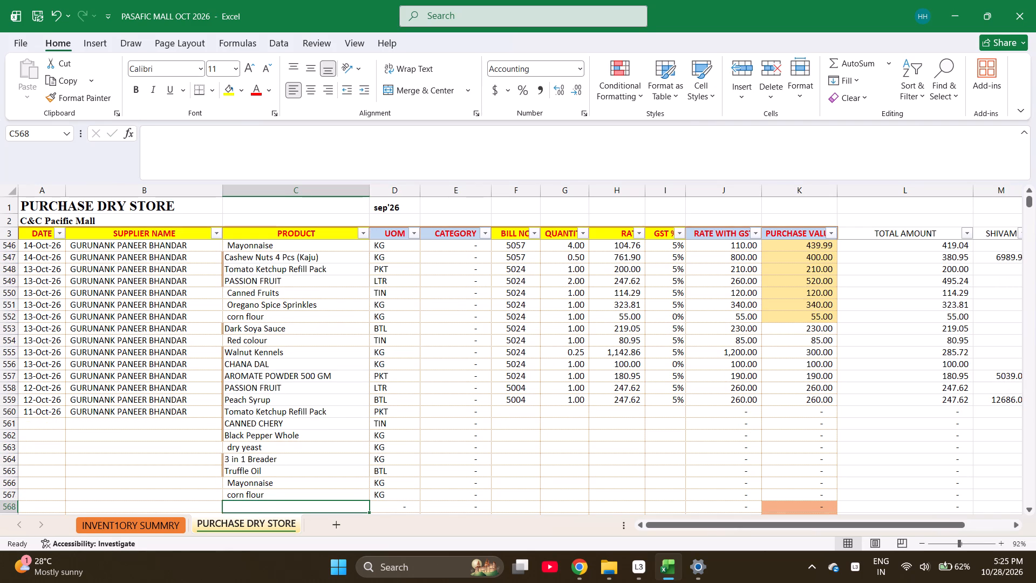
type("THA")
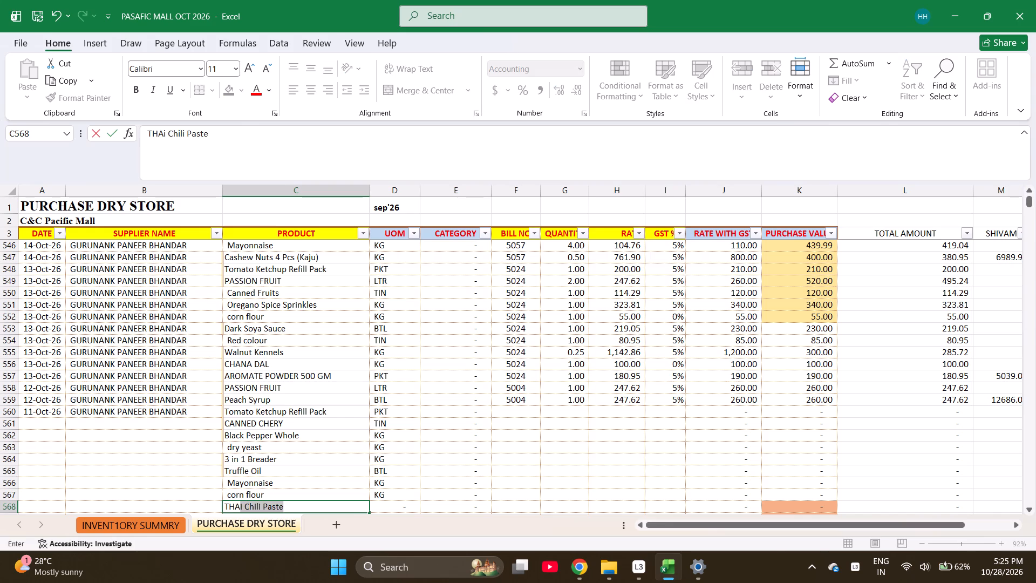
key("Return")
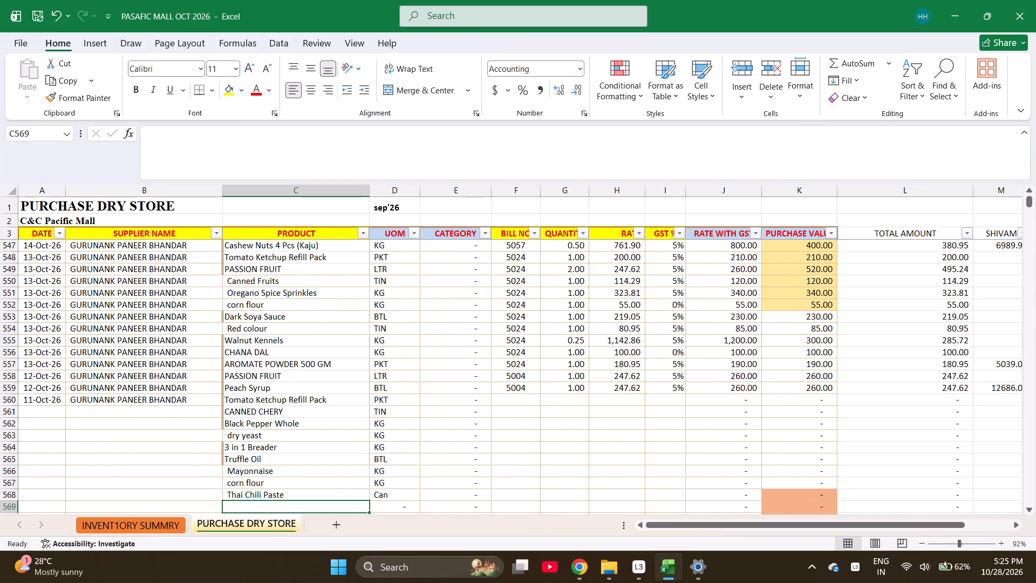
Find Kikkoman Soya Sauce in the inventory summary sheet and copy it into C569 of the purchase dry store sheet.
key("ctrl+Page_Up")
key("ctrl+f")
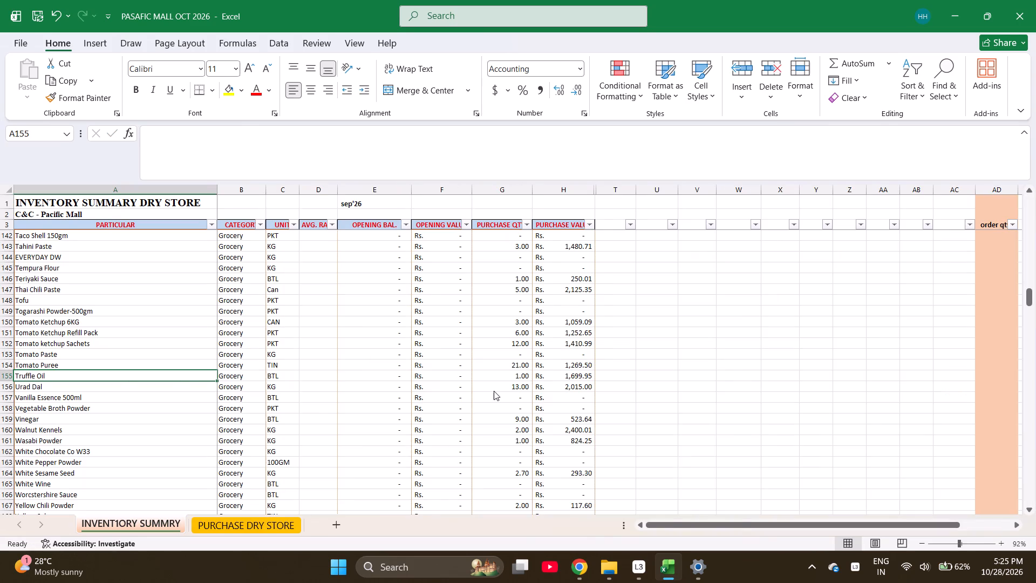
type("KIK")
key("Return")
key("Escape")
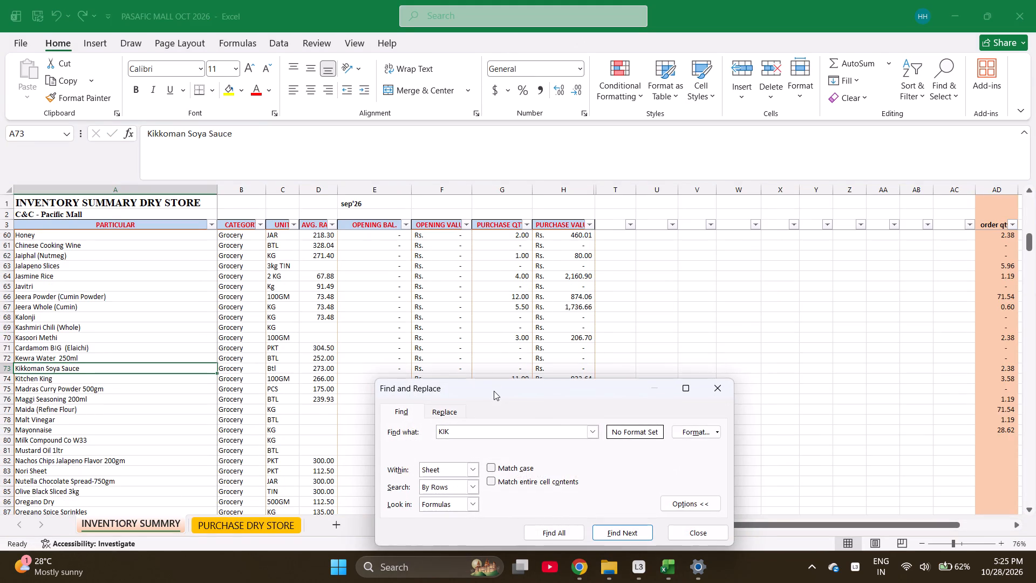
key("ctrl+c")
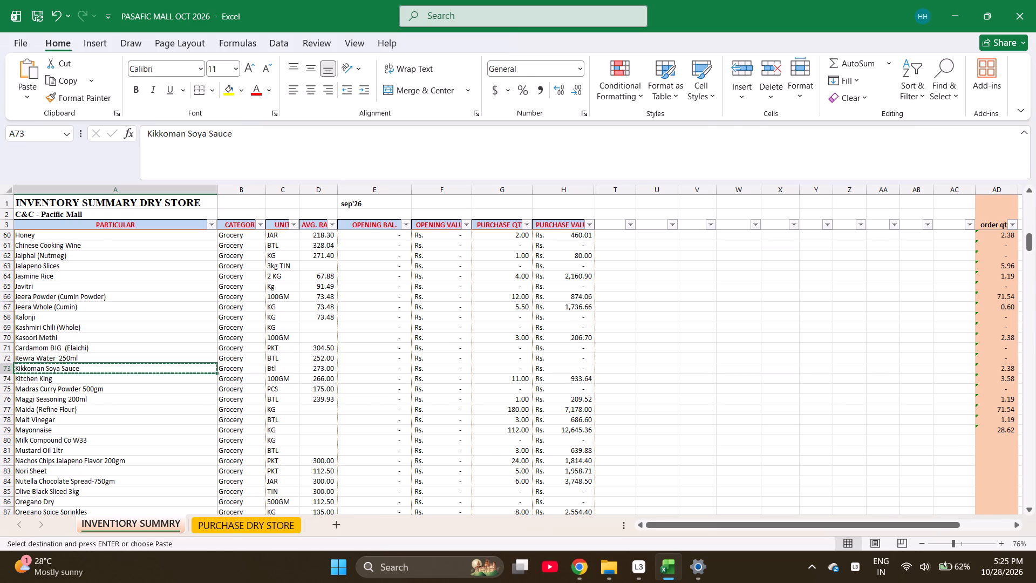
key("ctrl+Page_Down")
key("Return")
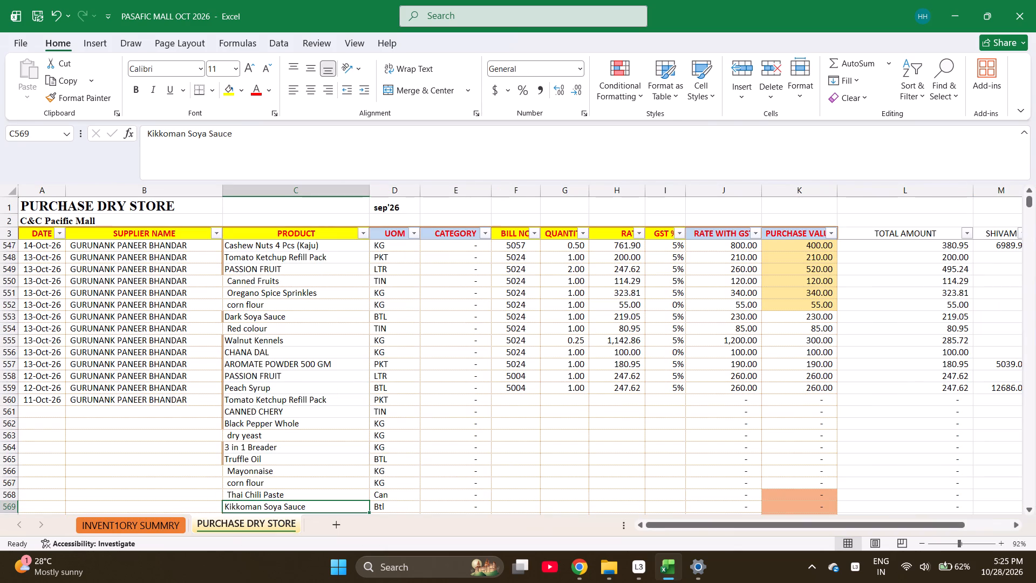
key("Down")
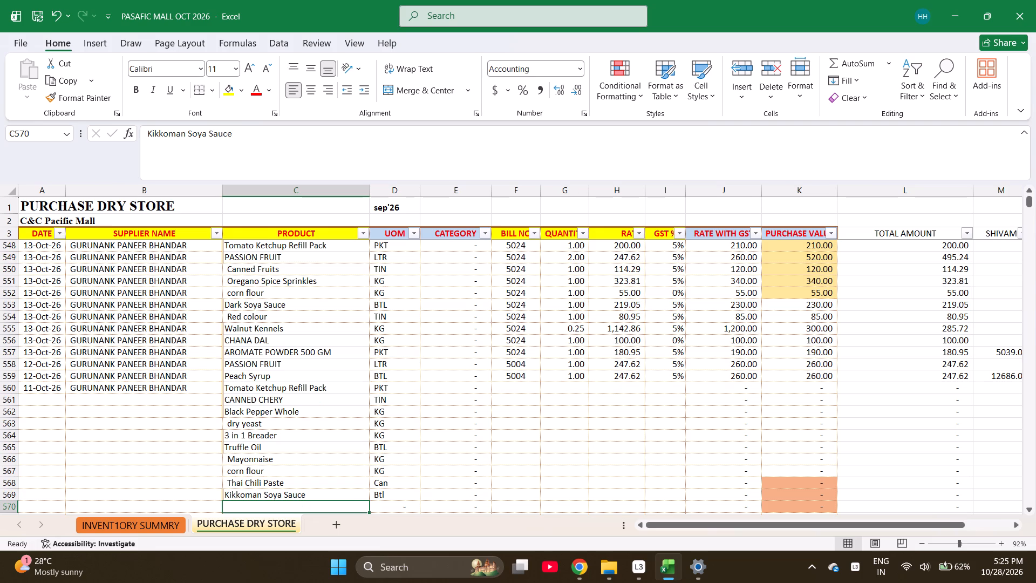
Enter nori sheet, Ginger Pickle, GARAM MASALA and Panco Bread Crumbs as the products in C570 to C573.
type("NORI SHEE")
key("Return")
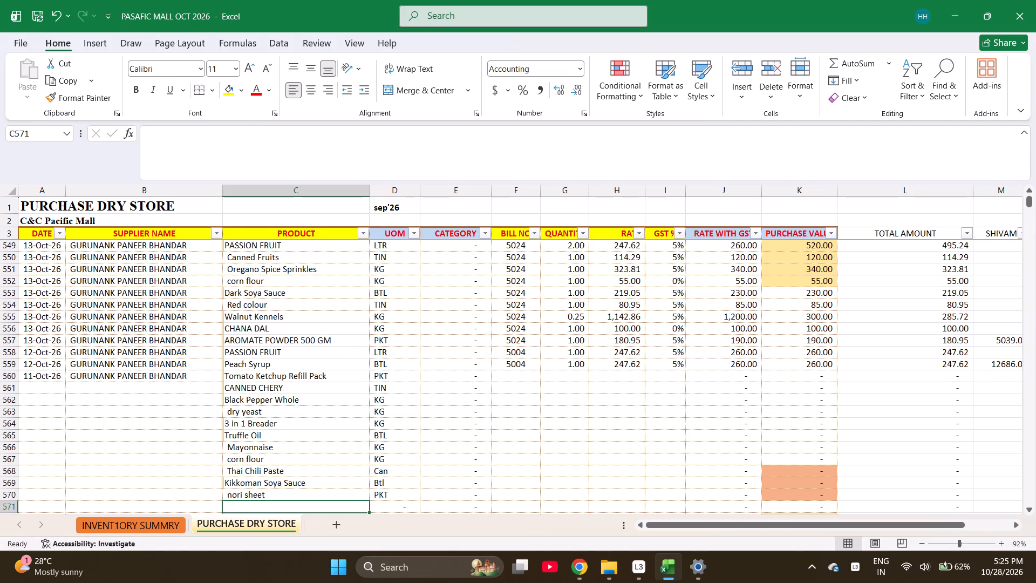
type("GINGER")
key("Return")
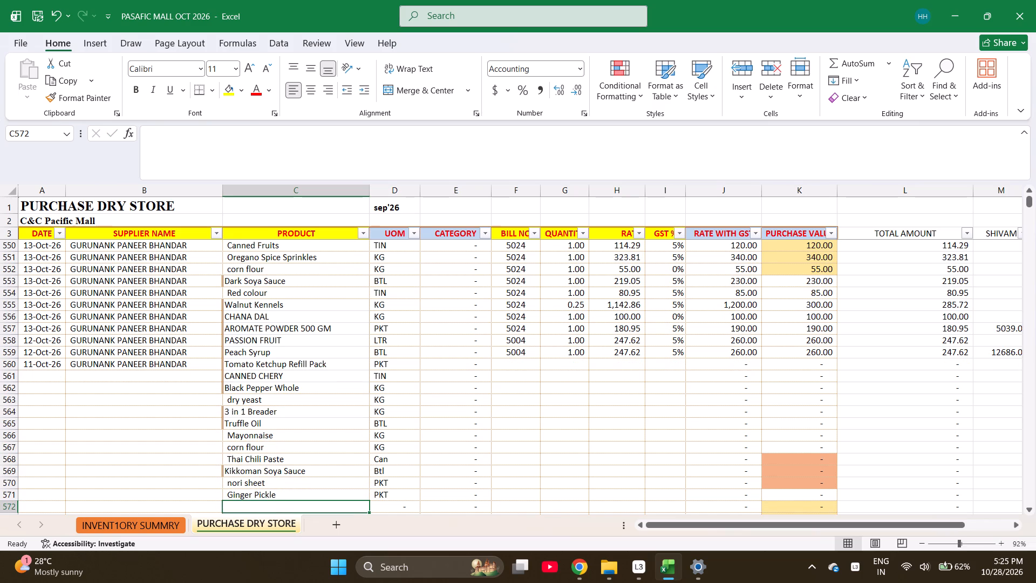
type("GARAM MASALA")
key("Return")
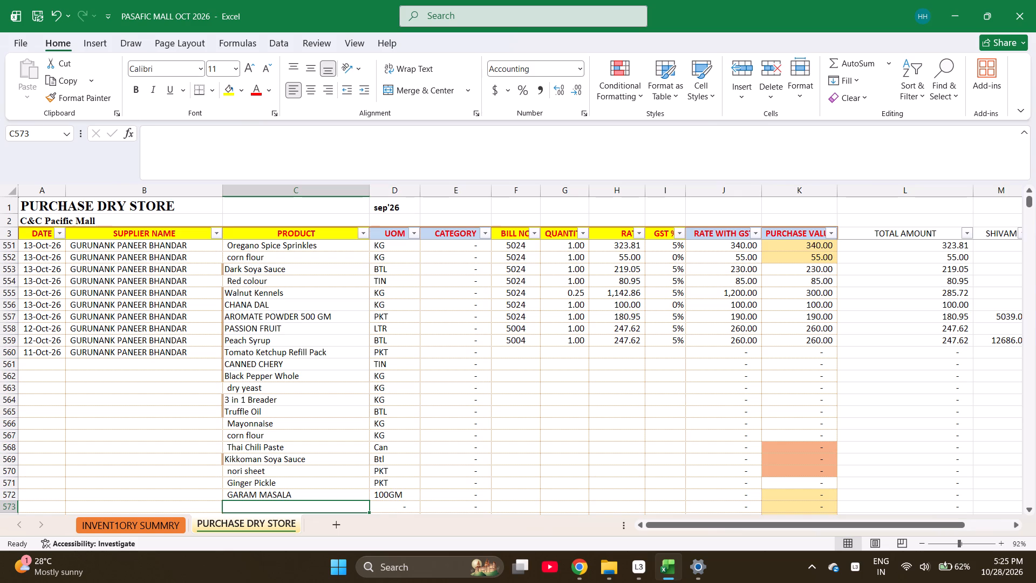
type("PANCO")
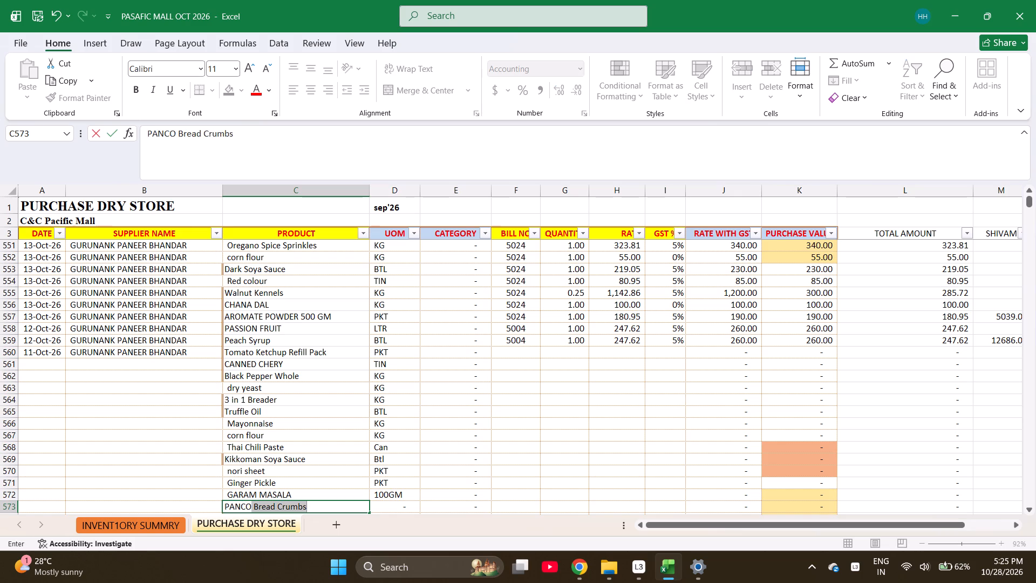
key("Return")
Enter bill number 4974 in F560 for the 11-Oct-26 bill.
key("Right")
key("Right")
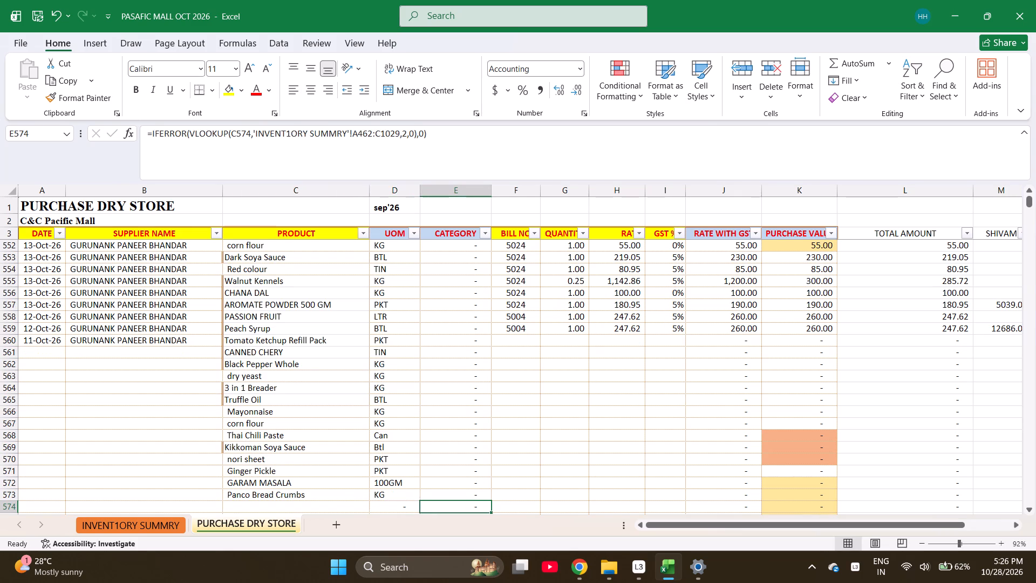
key("Right")
key("ctrl+Up")
key("Down")
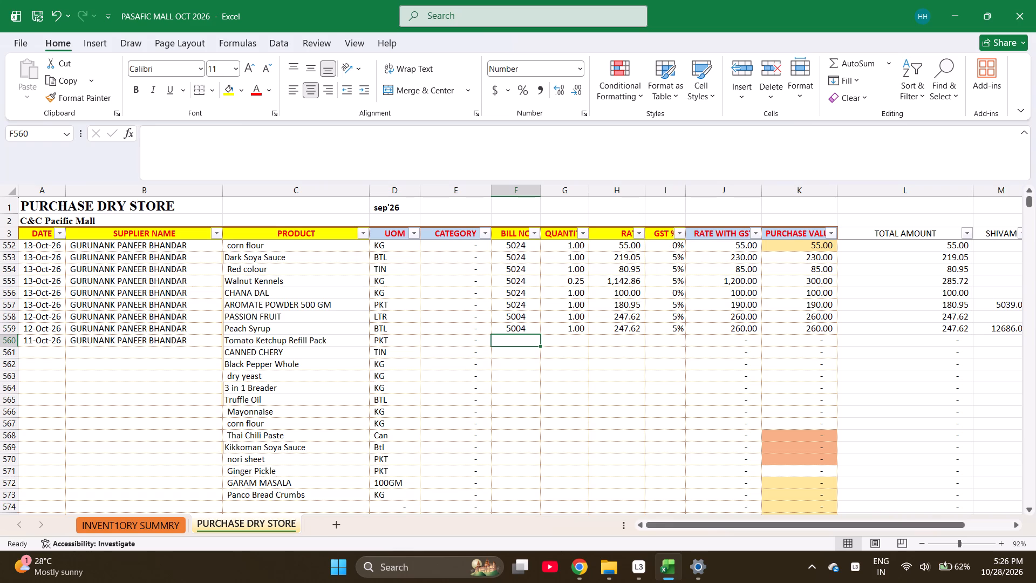
type("49")
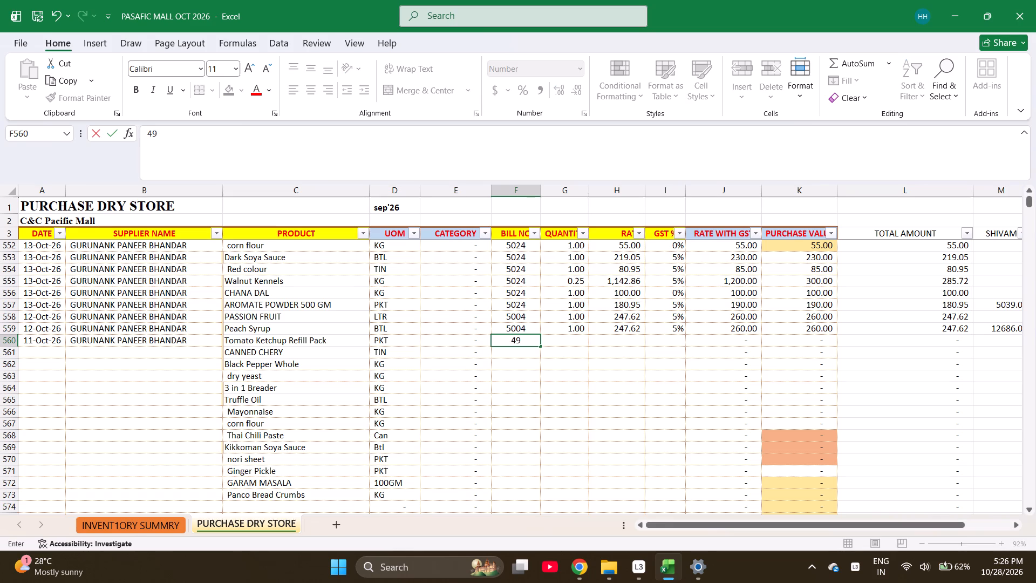
type("74")
key("Right")
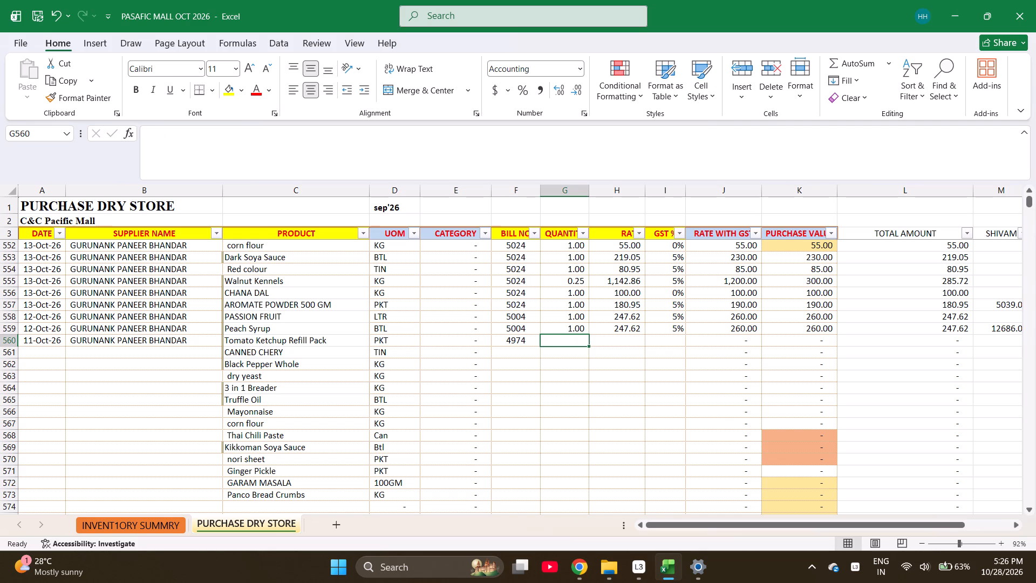
Enter the quantities 1, 1, 0.5, 0.5, 1, 1 and 12 in G560 to G566, from Tomato Ketchup Refill Pack to Mayonnaise.
key("1")
key("Return")
key("1")
key("Return")
key("0")
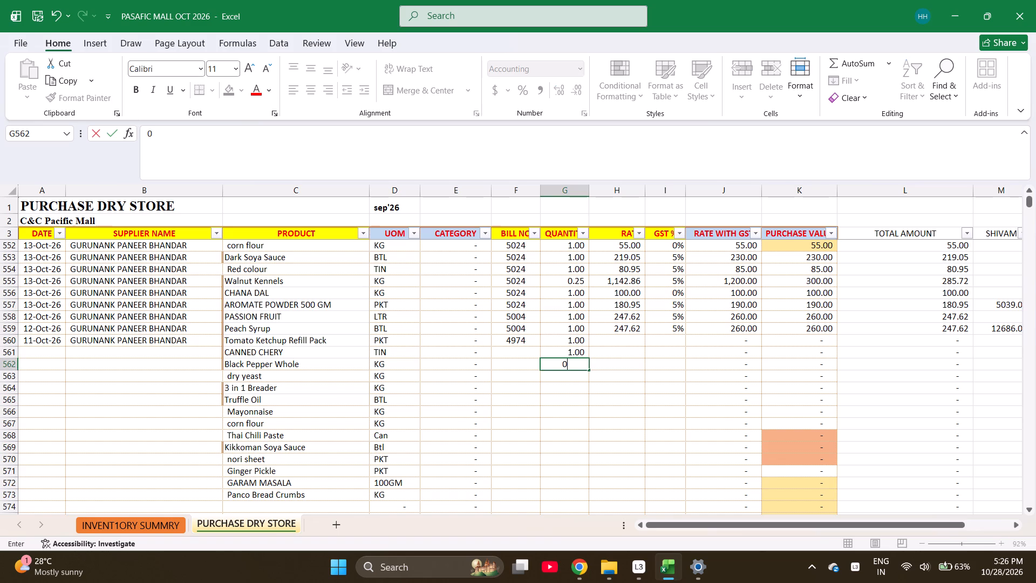
type(".5")
key("Return")
type("0.5")
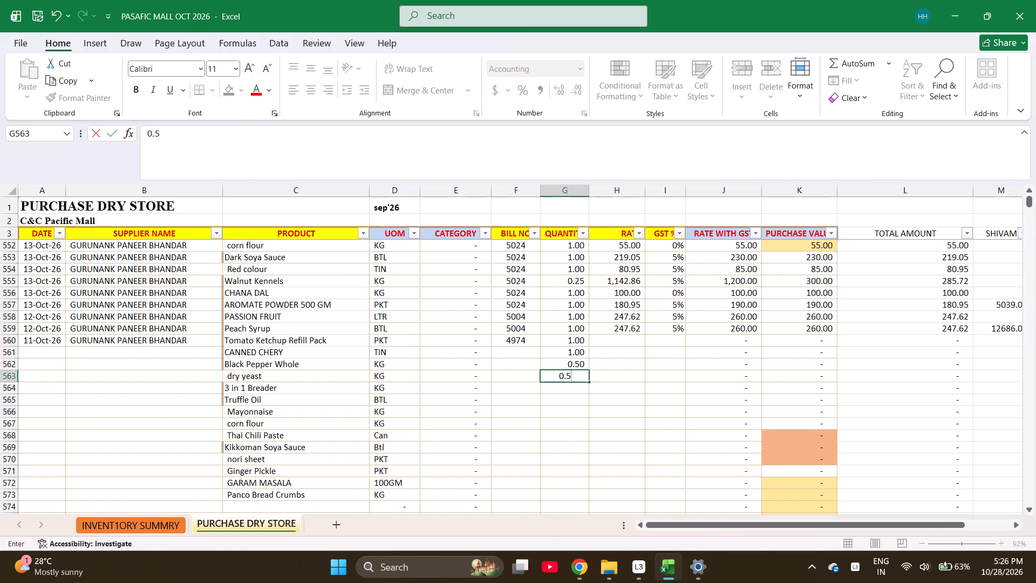
key("Return")
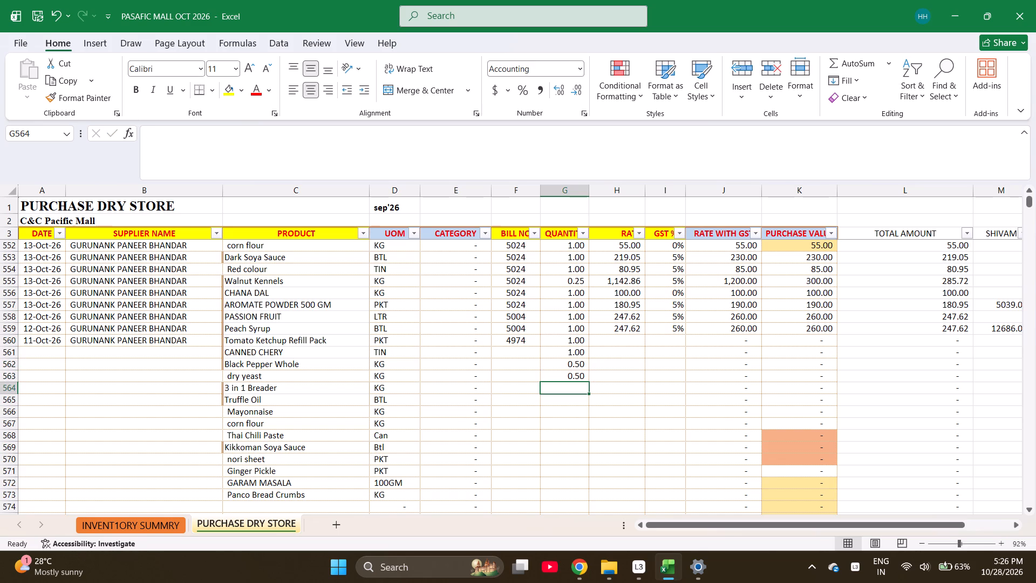
key("1")
key("Return")
key("1")
key("Return")
type("12")
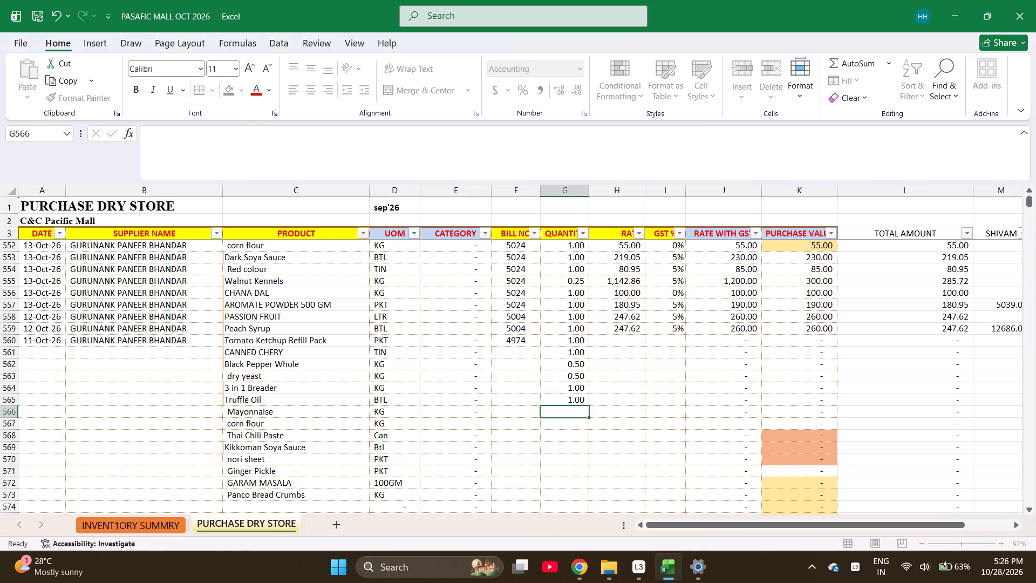
key("Return")
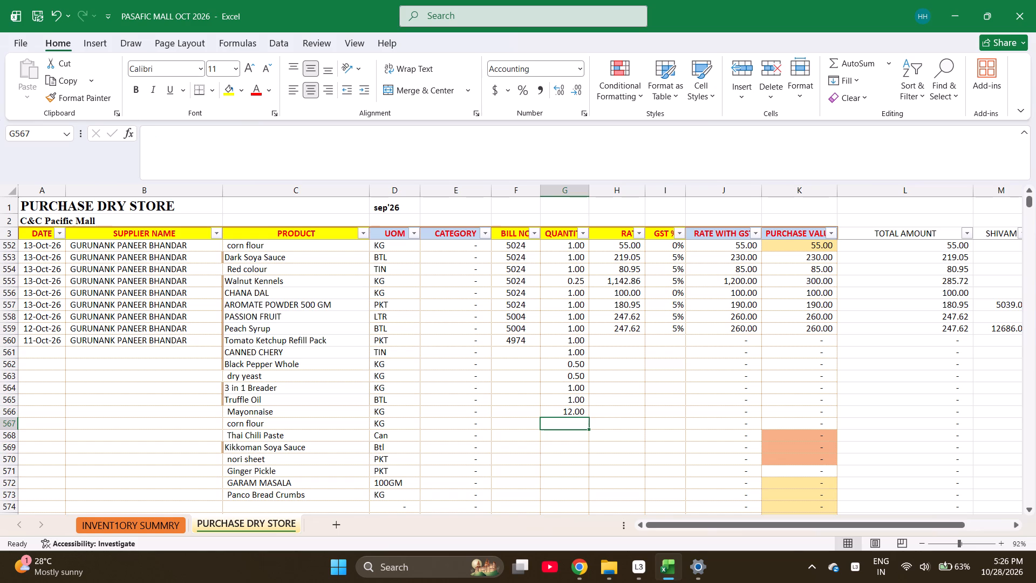
Enter the quantities 1, 1, 1, 2, 1, 0.5 and 2 in G567 to G573, from corn flour to Panco Bread Crumbs.
key("1")
key("Return")
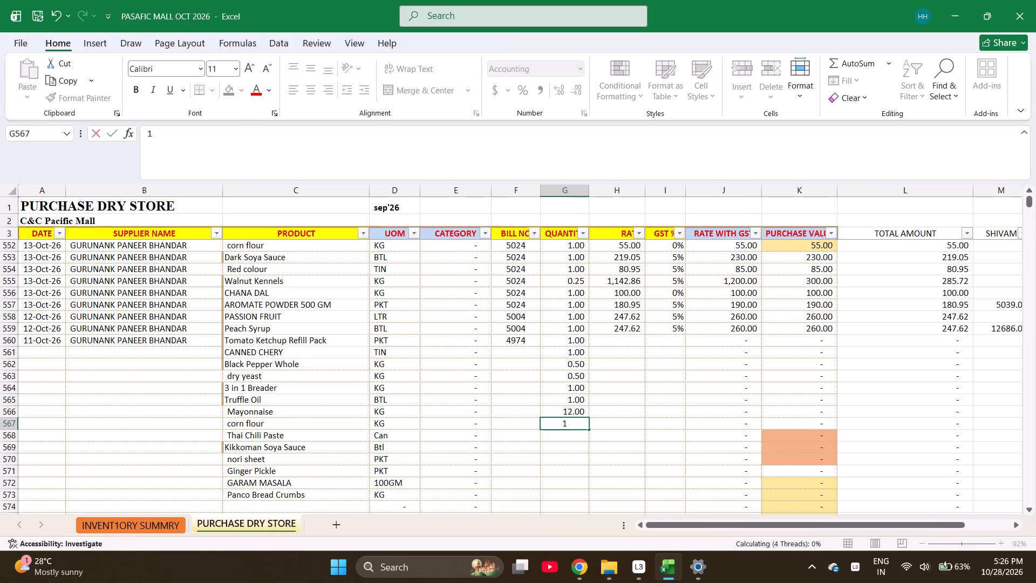
key("1")
key("Return")
key("1")
key("Return")
key("2")
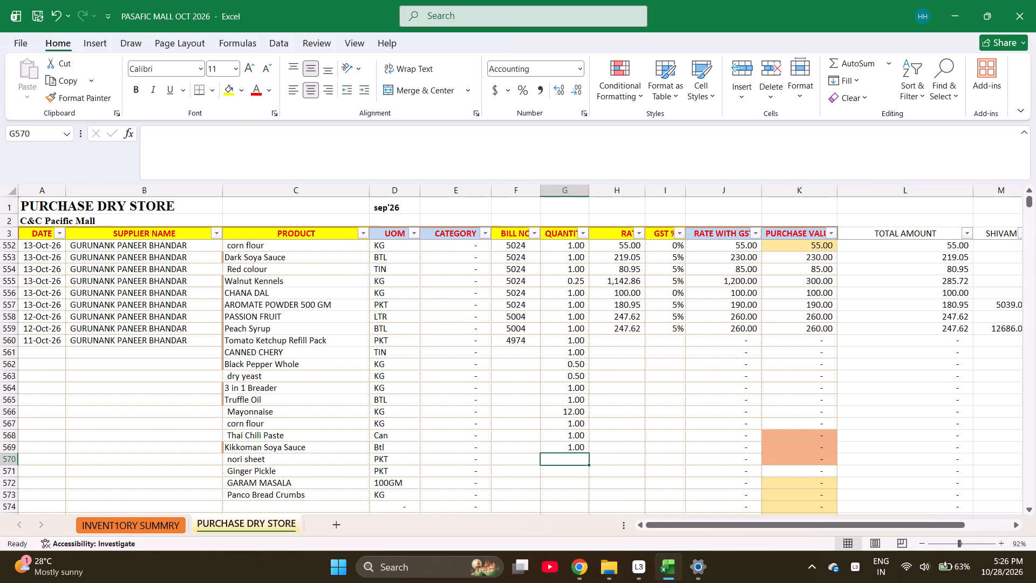
key("Return")
key("1")
key("Return")
type("0.5")
key("Return")
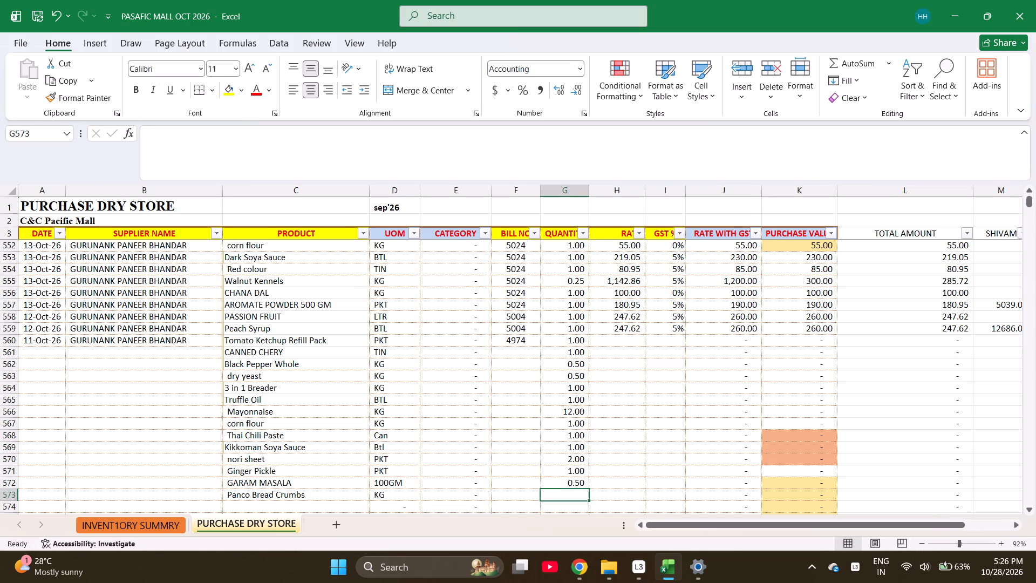
key("2")
key("Up")
Enter the rates 200, 171.43, 904.76 and 361.90 in H560 to H563, from Tomato Ketchup Refill Pack to dry yeast.
key("Right")
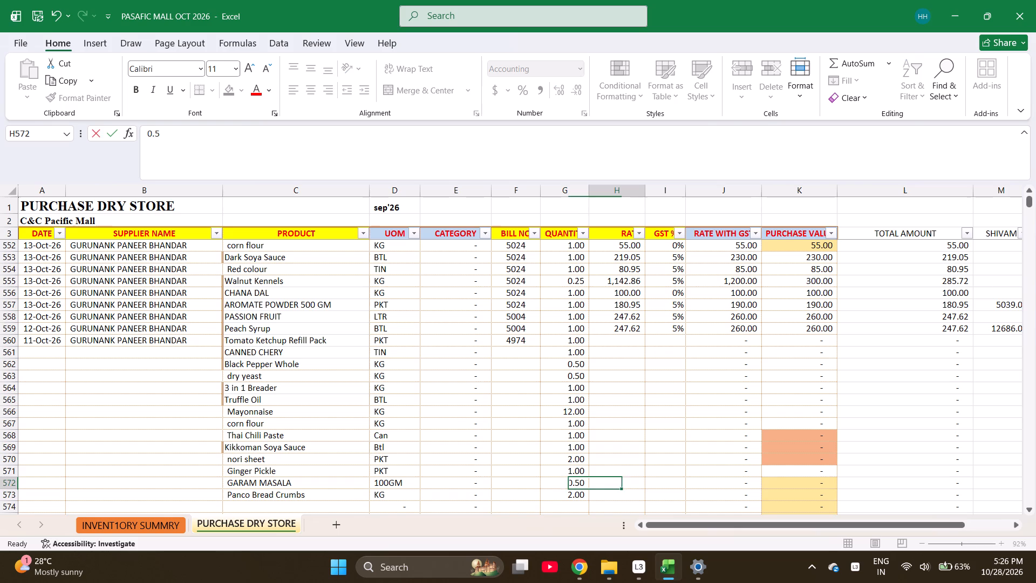
key("ctrl+Up")
key("Down")
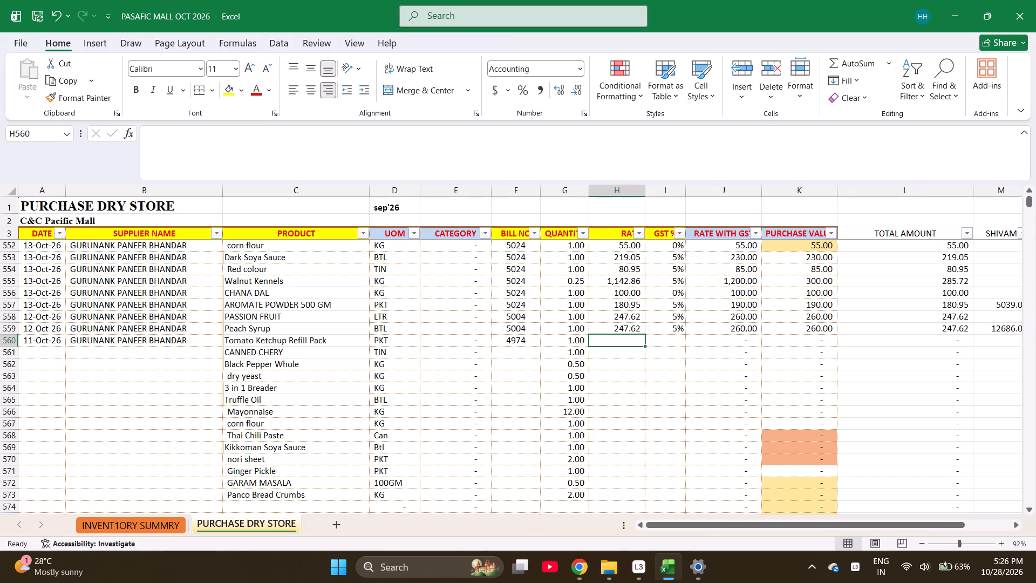
type("200")
key("Return")
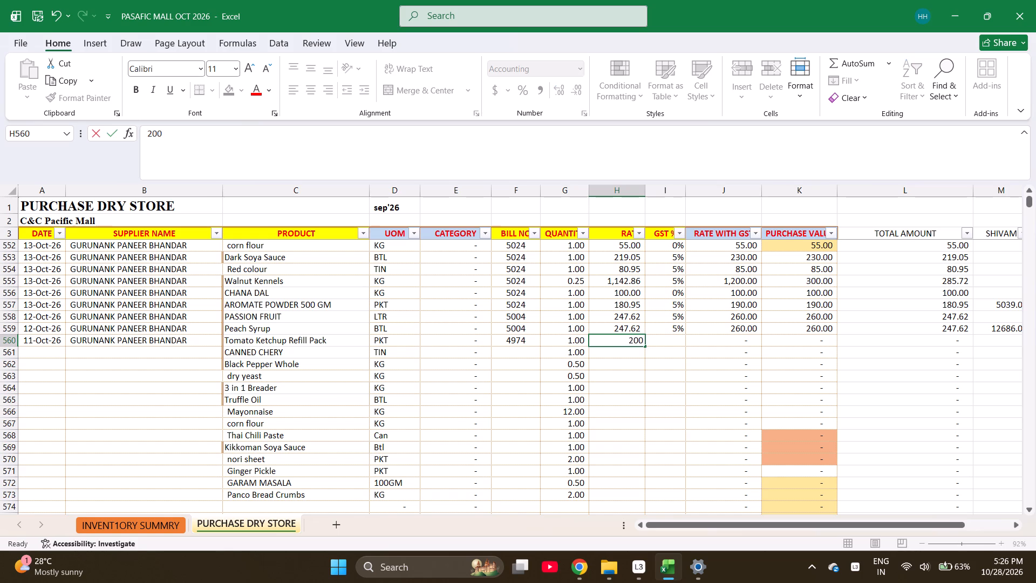
type("171")
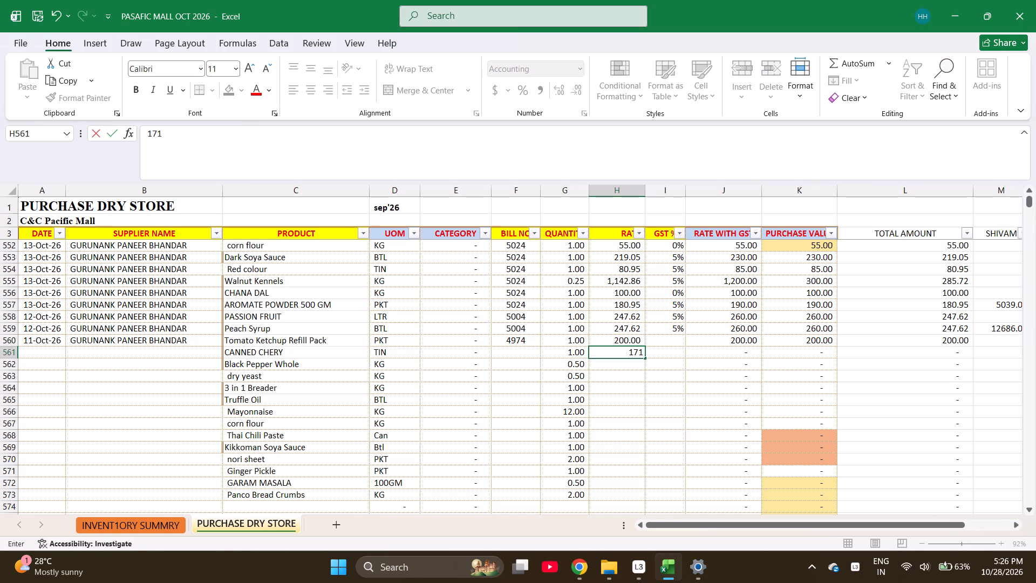
key("Return")
key("Up")
type("171.43")
key("Return")
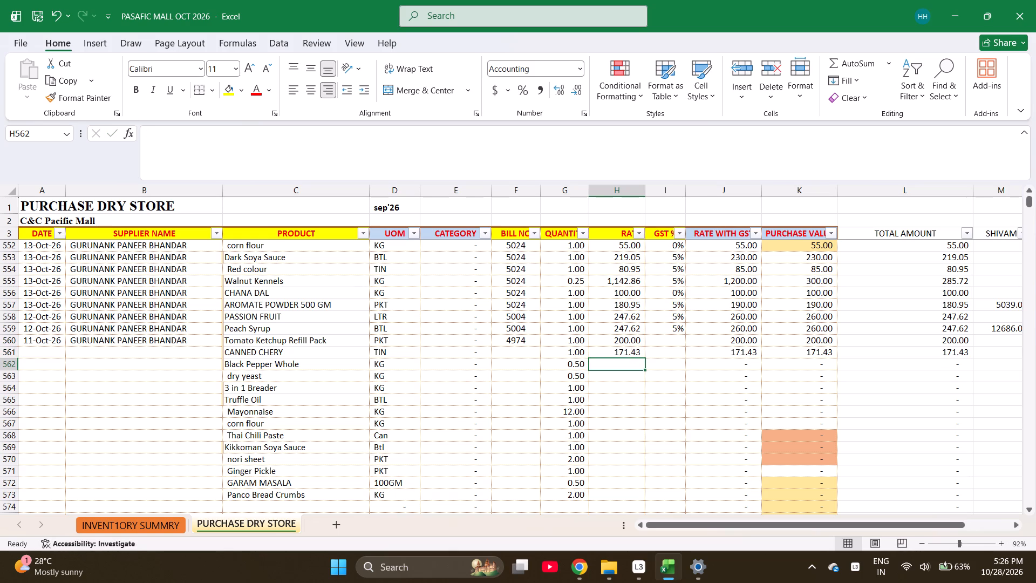
type("904.76")
key("Return")
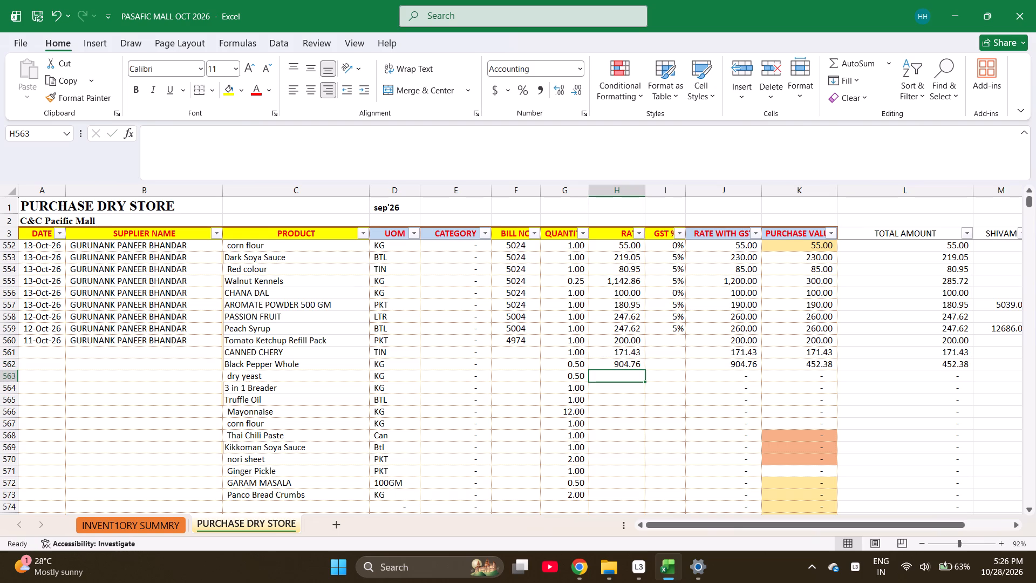
type("361.90")
key("Return")
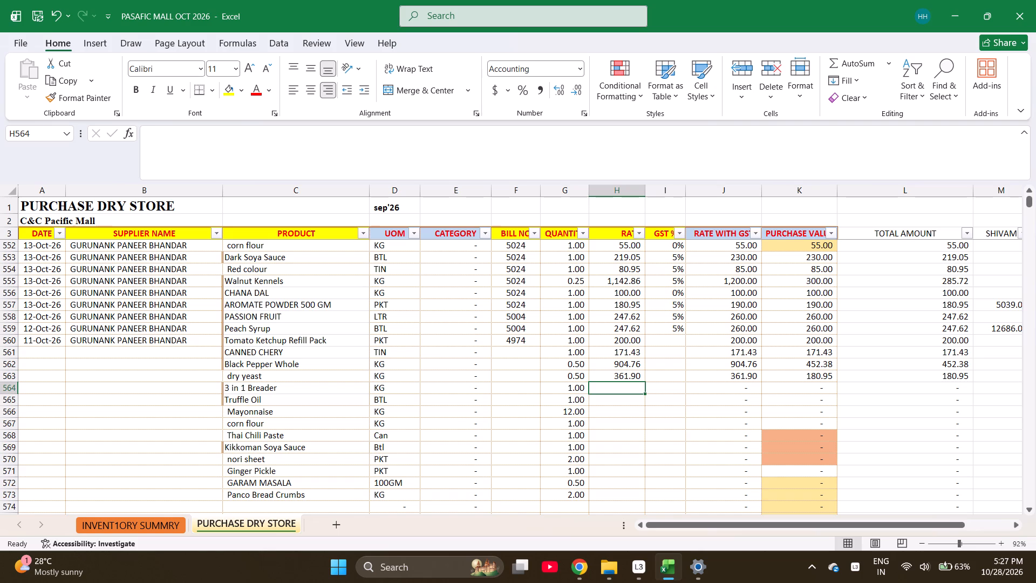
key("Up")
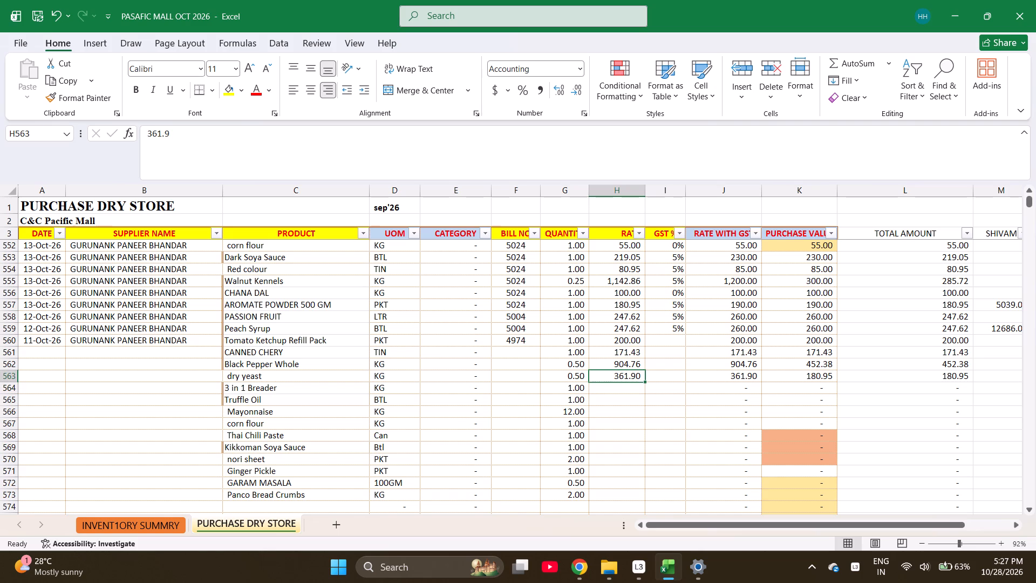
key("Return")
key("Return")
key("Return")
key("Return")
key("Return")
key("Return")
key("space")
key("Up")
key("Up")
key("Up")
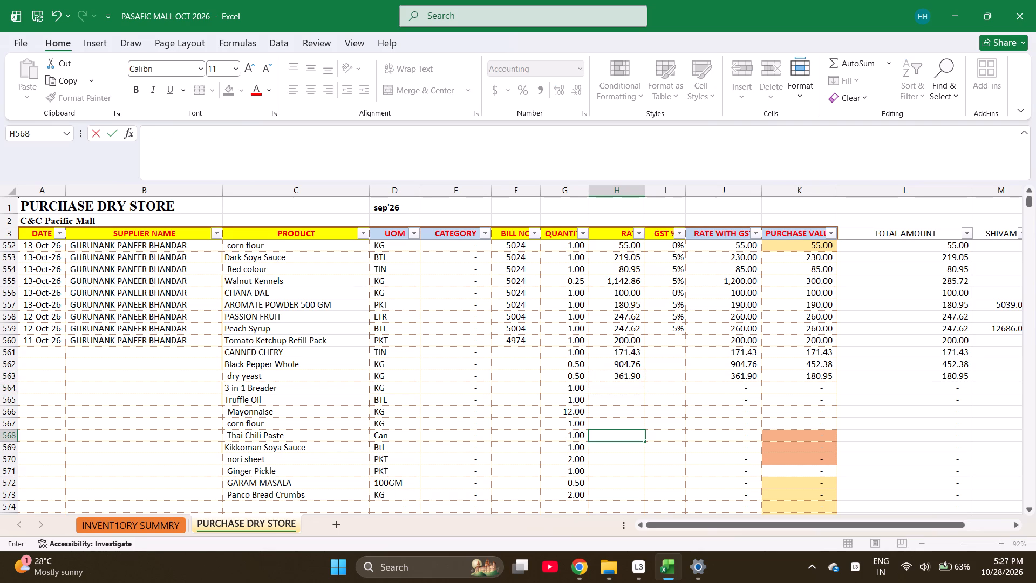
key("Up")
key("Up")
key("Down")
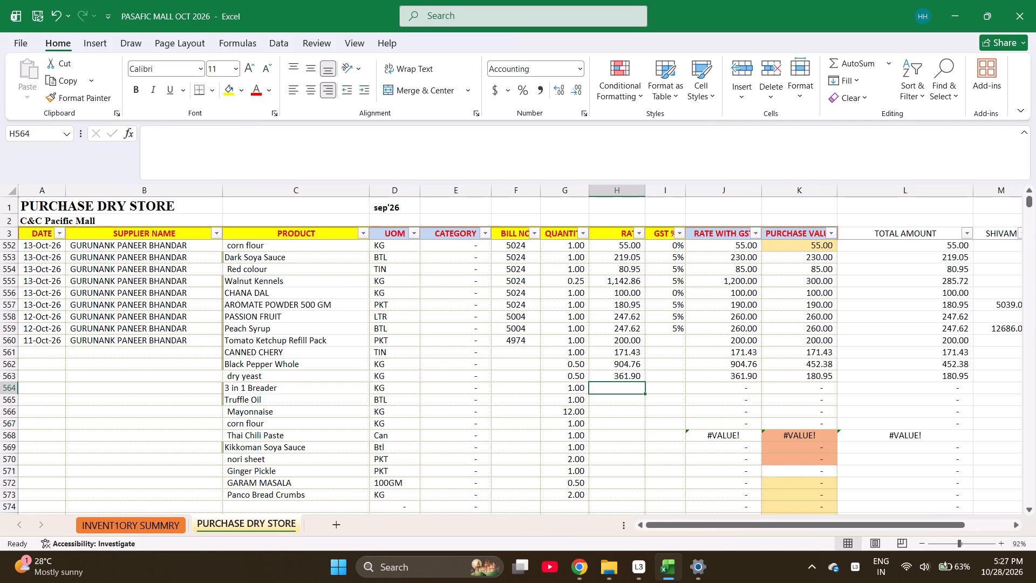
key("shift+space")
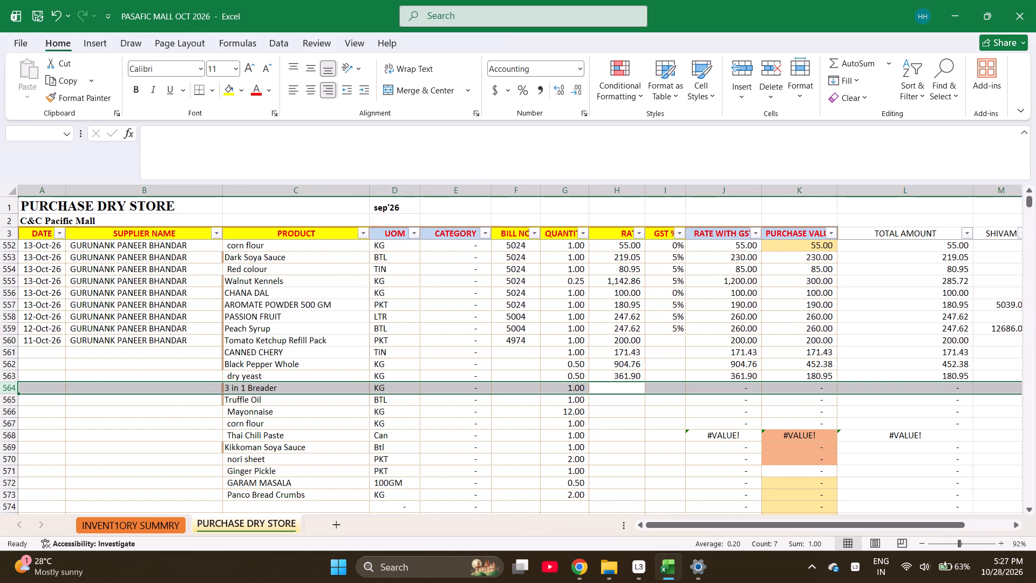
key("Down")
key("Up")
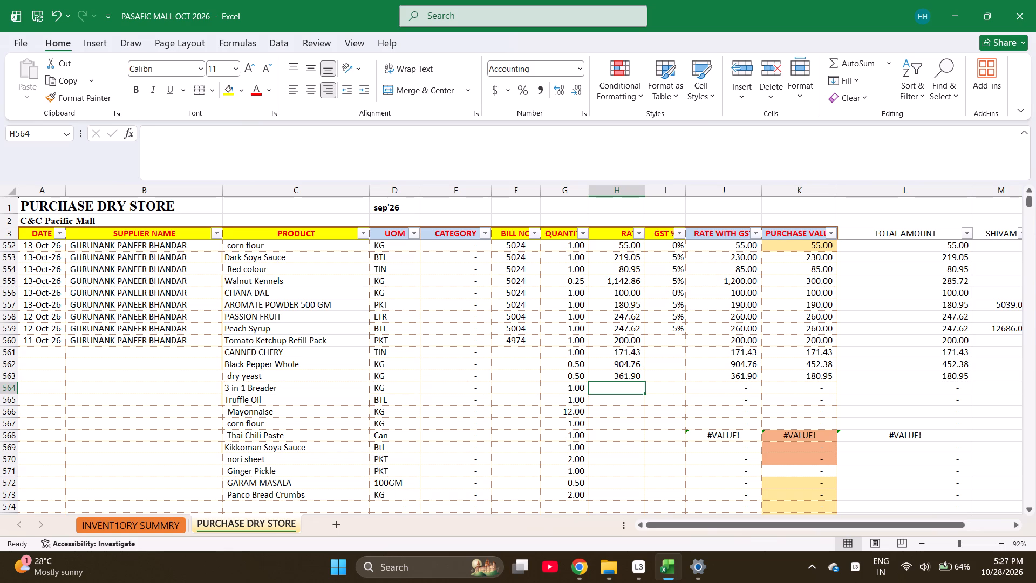
Enter 1619.05 as the rate for 3 in 1 Breader in H564.
type("1619")
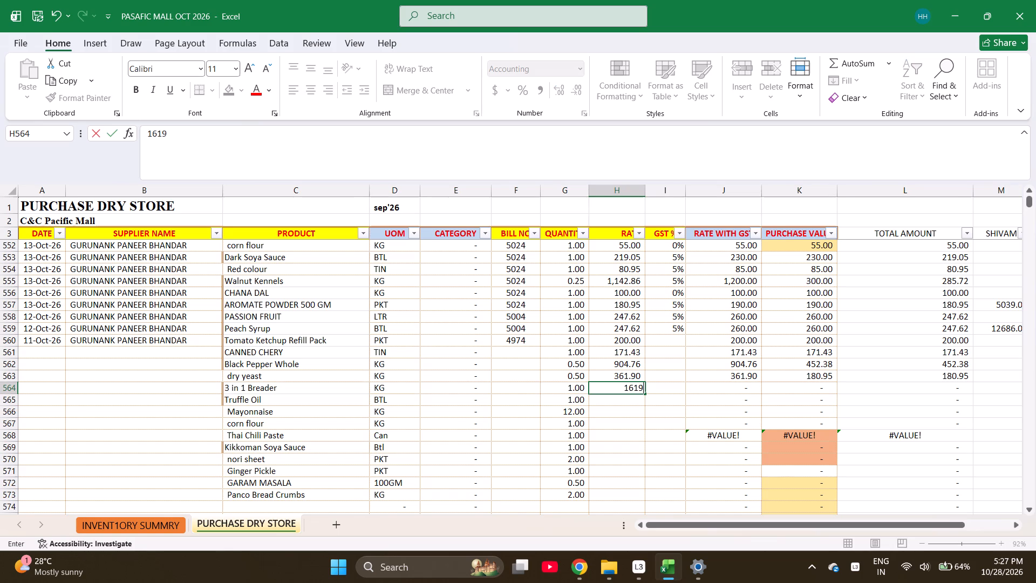
type(".05")
key("Return")
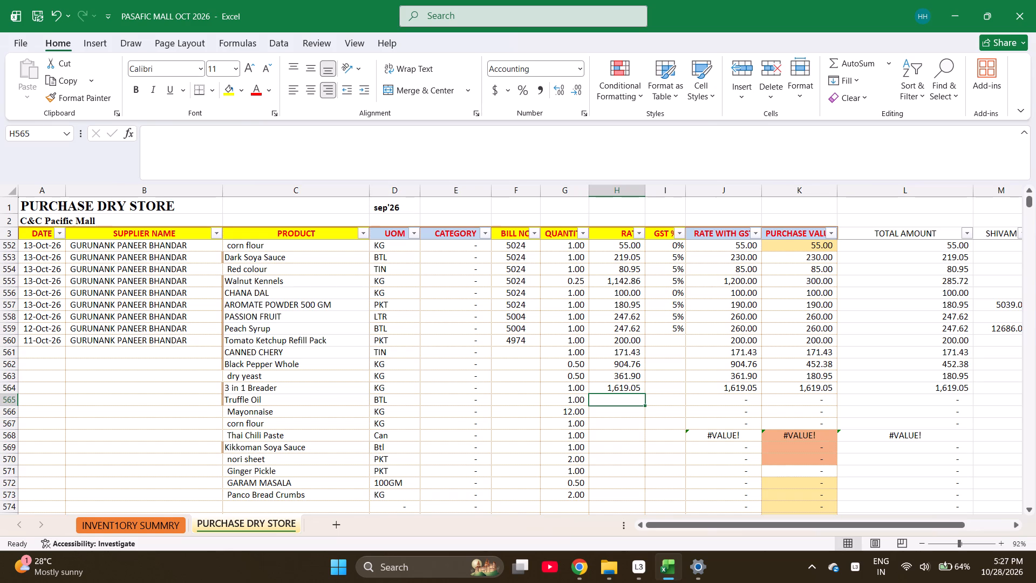
Correct the rate for 3 in 1 Breader in H564 to 304.76.
key("Up")
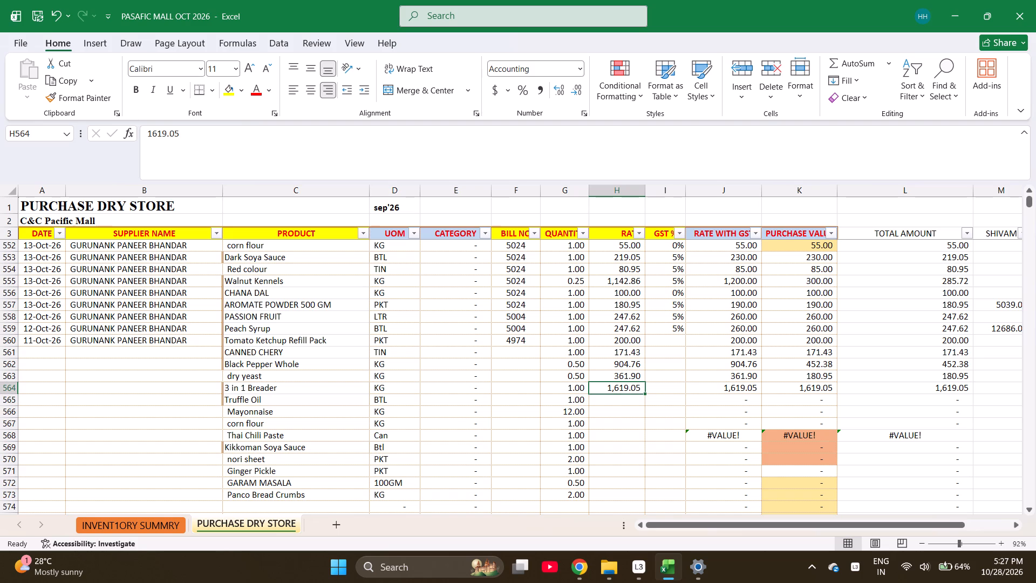
type("304")
type(".76")
key("Return")
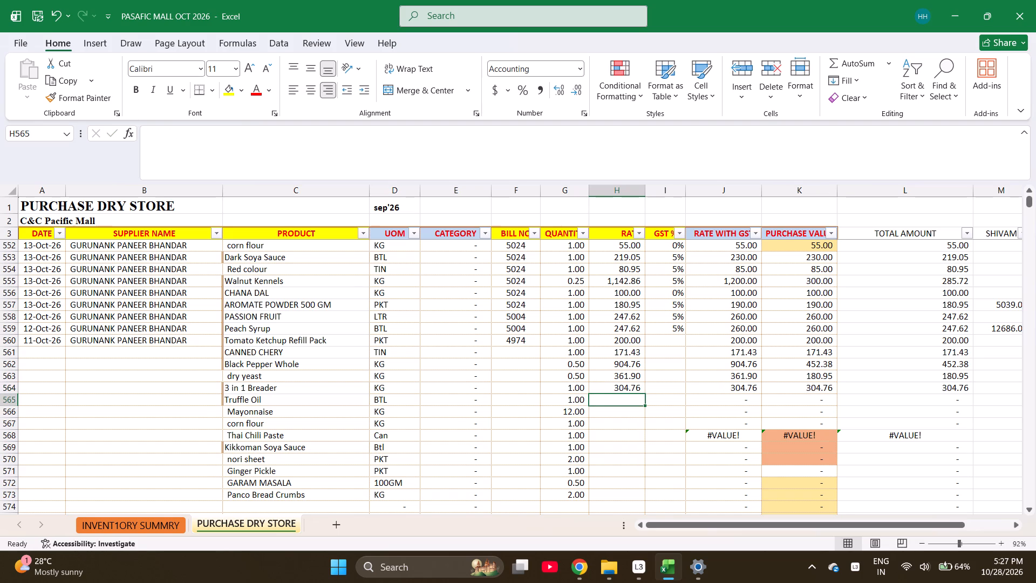
Enter the rates 1619.05, 104.76, 55 and 428.57 in H565 to H568, from Truffle Oil to Thai Chili Paste.
type("1619")
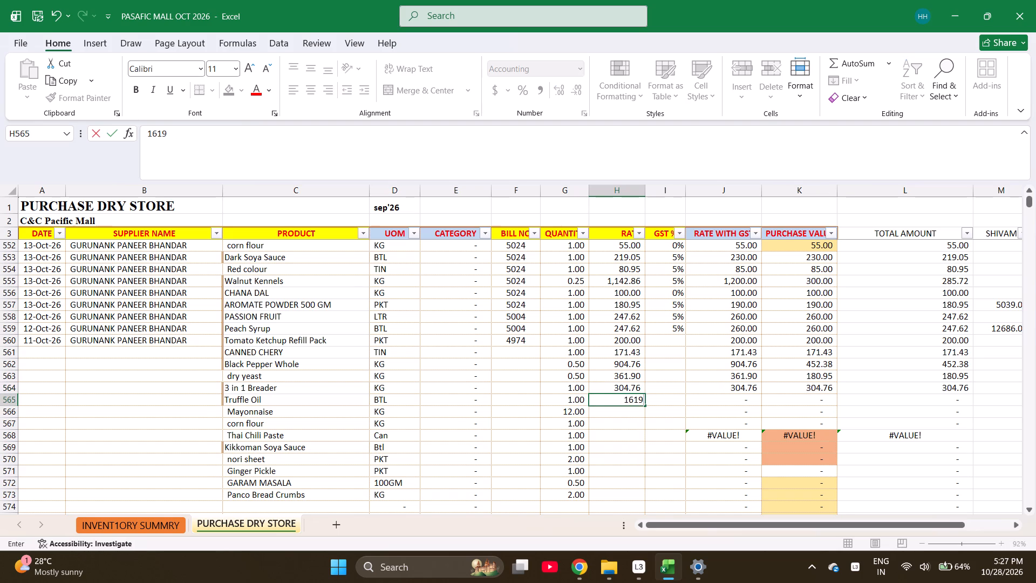
type(".05")
key("Return")
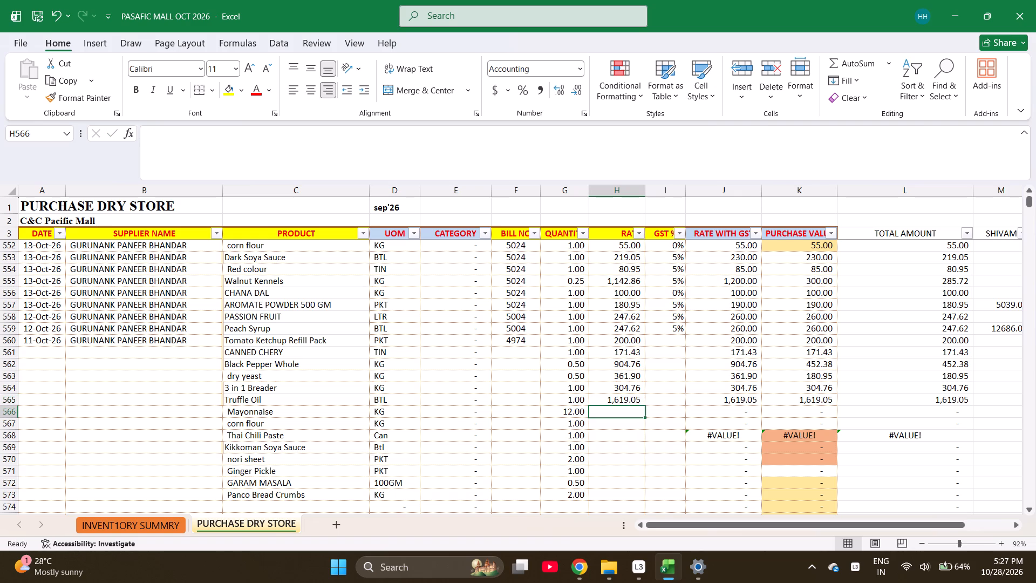
type("104")
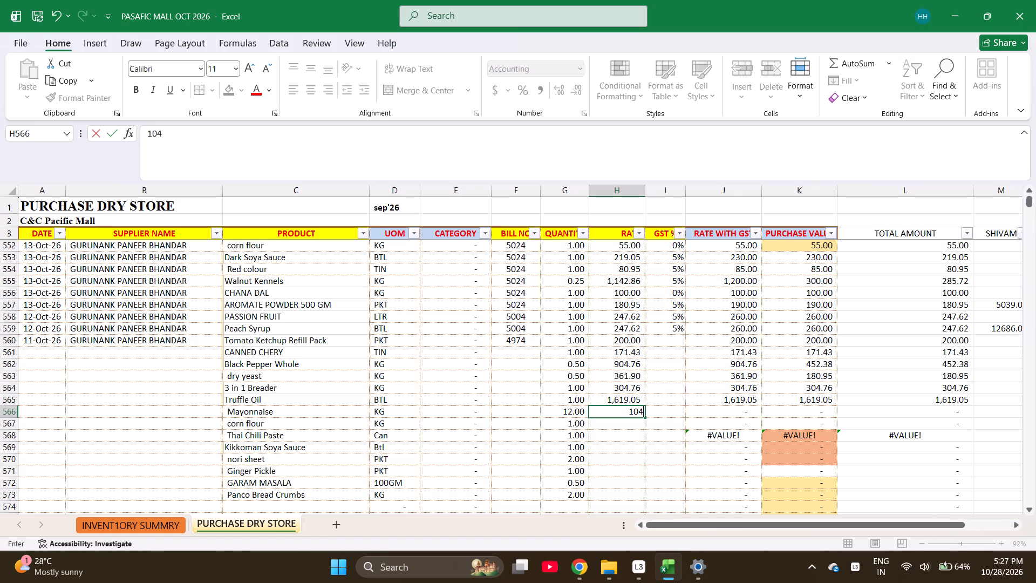
type(".76")
key("Return")
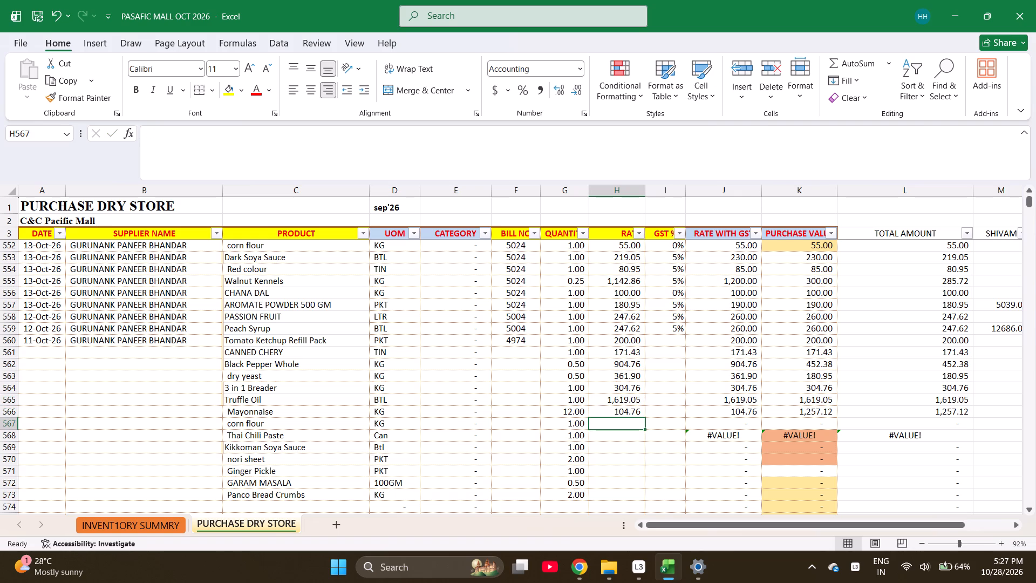
type("55")
key("Return")
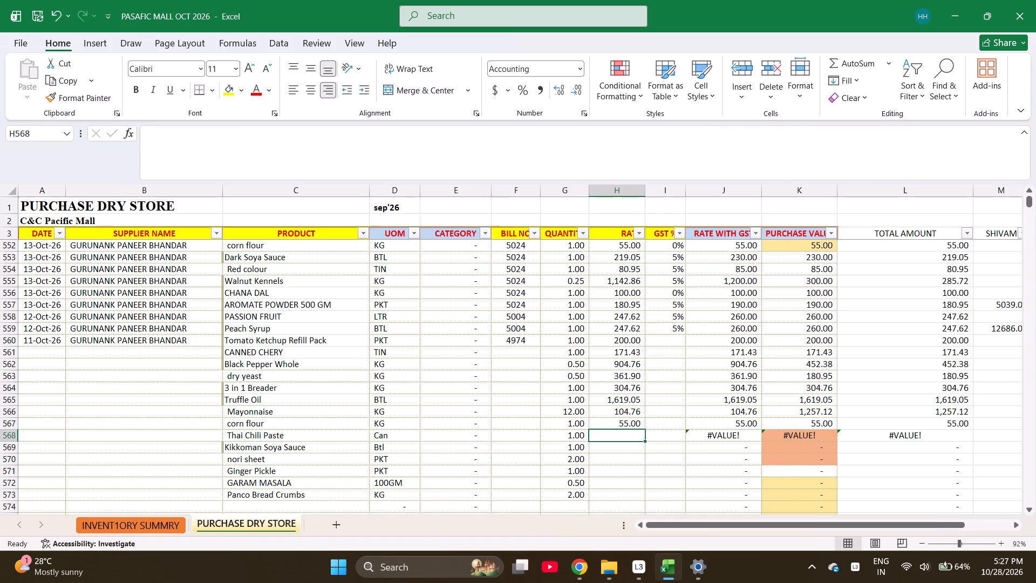
type("428.57")
key("Return")
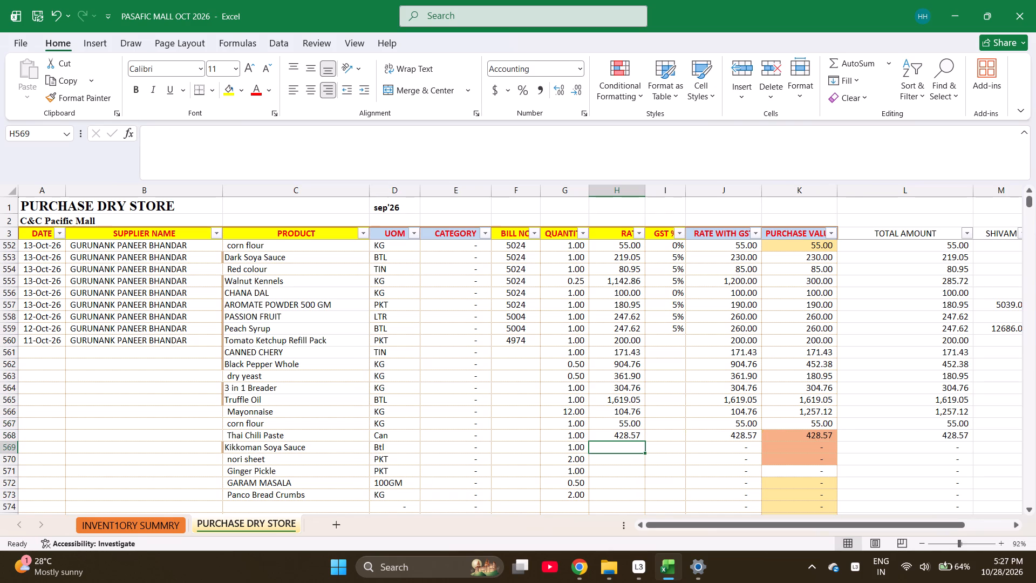
Enter the rates 380.95, 238.10, 619.05, 609.52 and 114.29 in H569 to H573, from Kikkoman Soya Sauce to Panco Bread Crumbs.
type("380.")
type("95")
key("Return")
type("238")
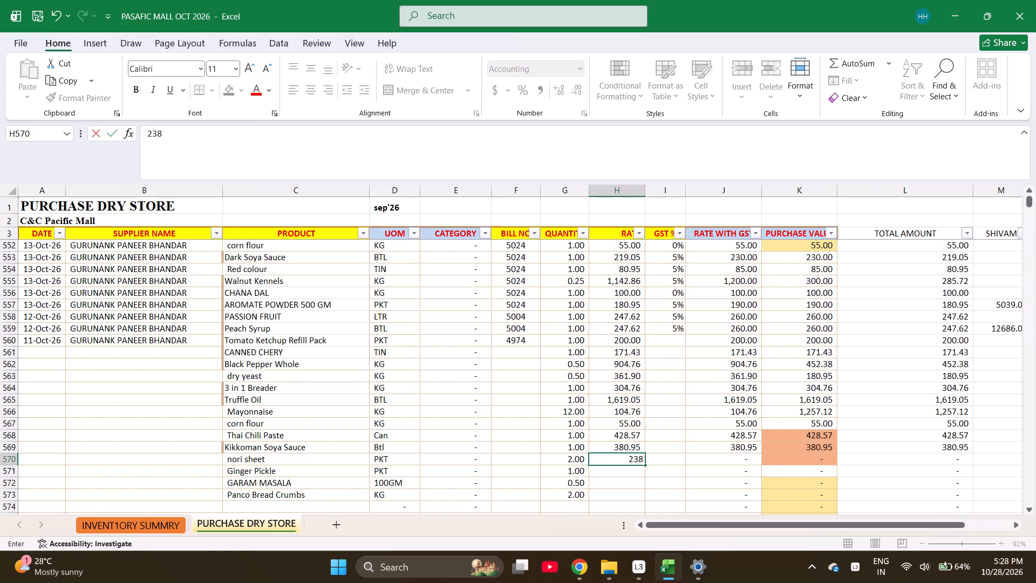
type(".10")
key("Return")
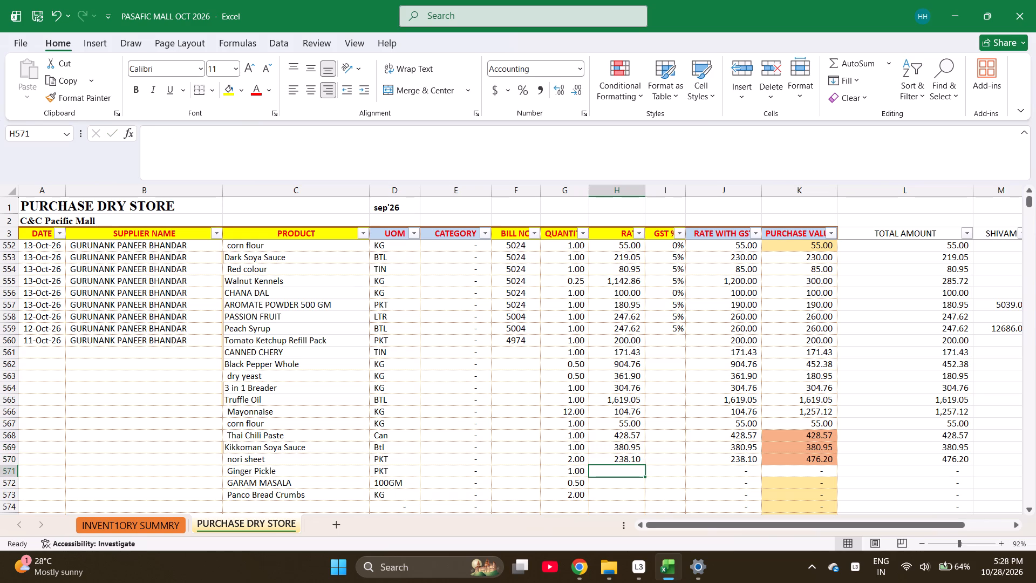
type("619.")
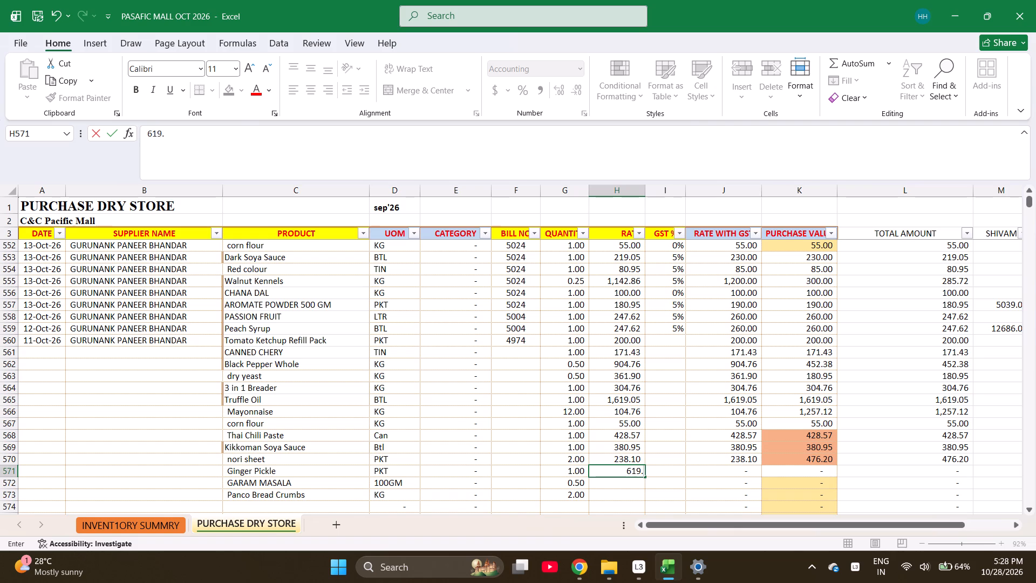
type("05")
key("Return")
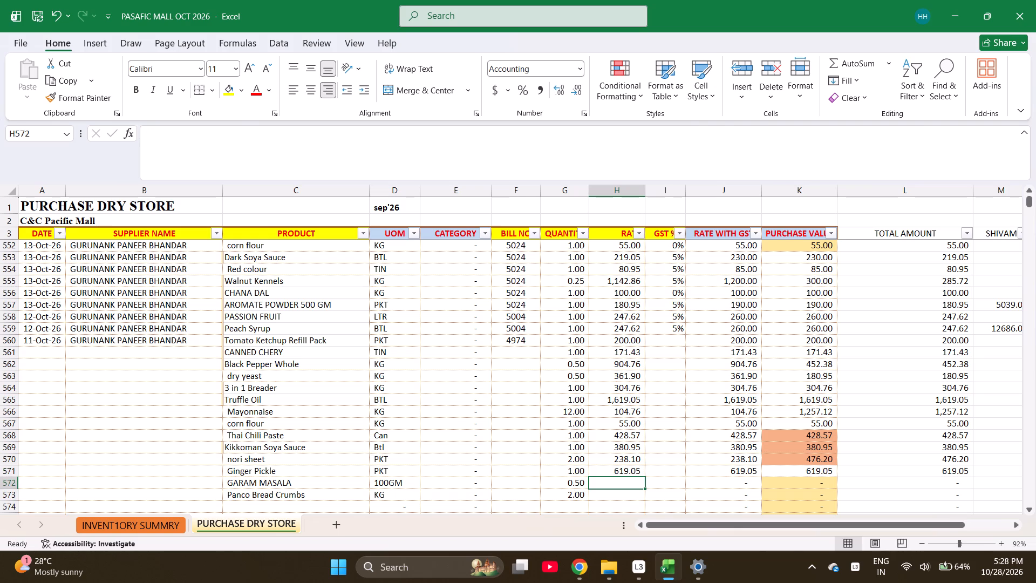
type("609")
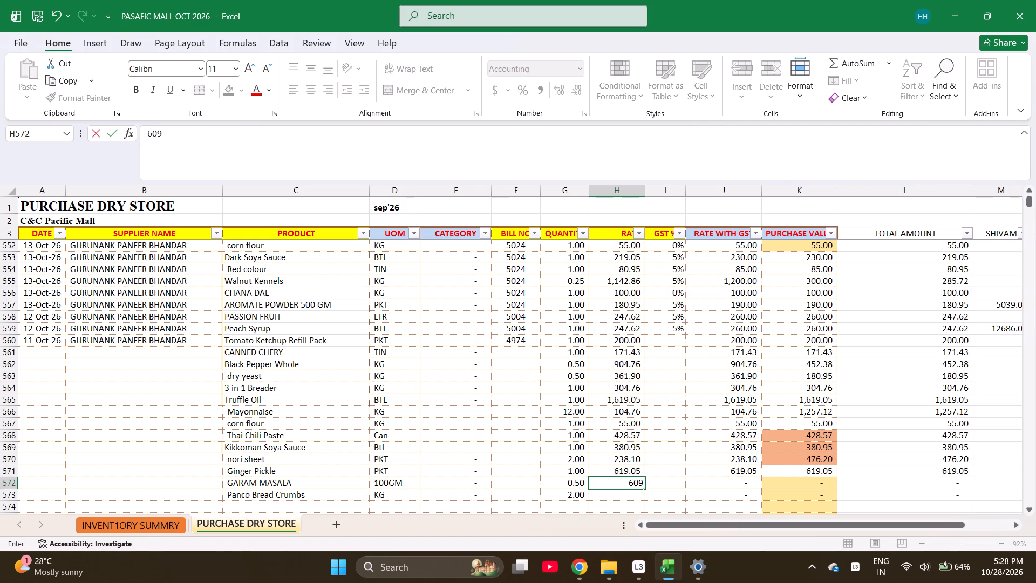
key("period")
type("52")
key("Return")
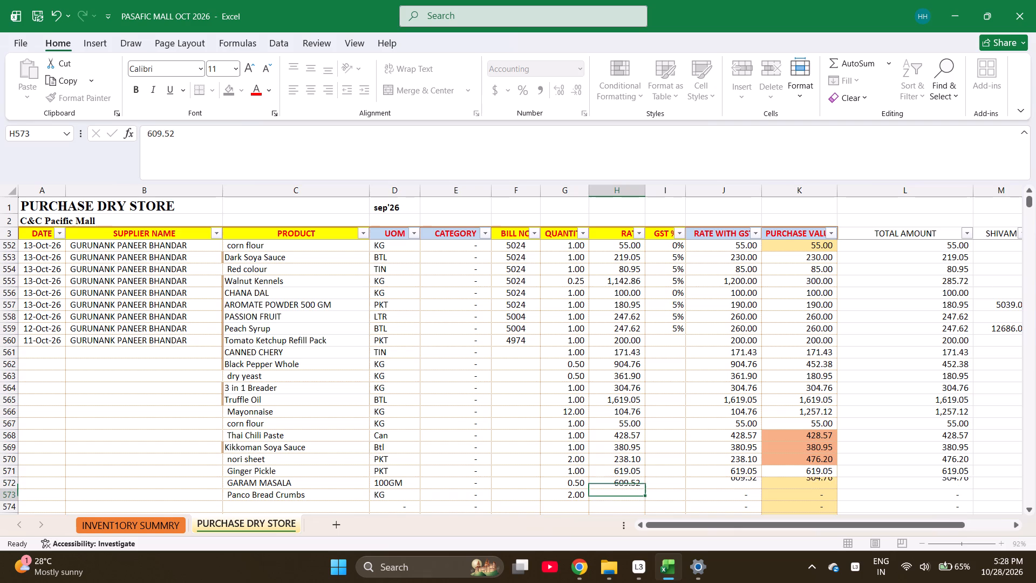
type("114.29")
key("Return")
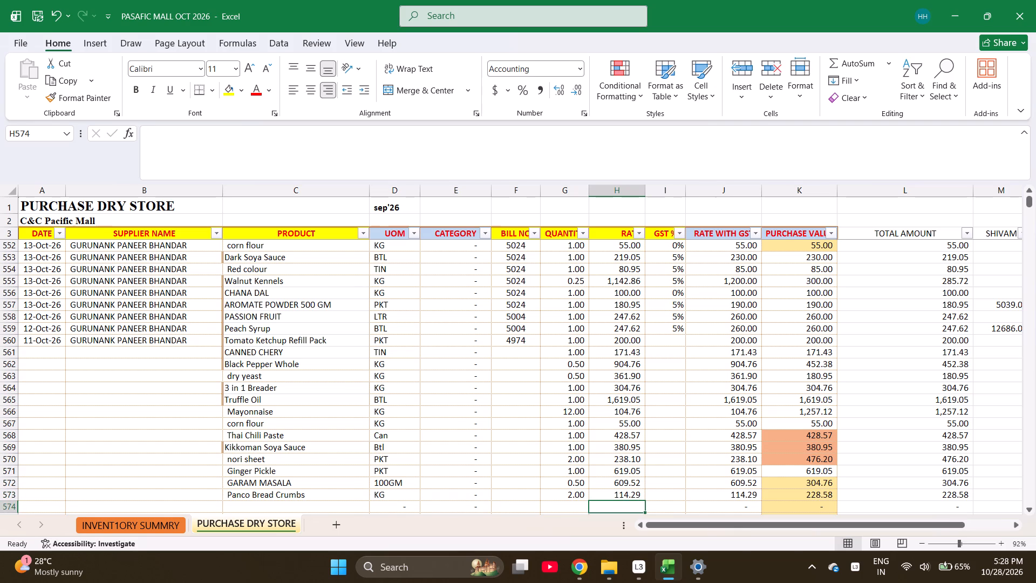
Go to the empty GST % cell I560 for Tomato Ketchup Refill Pack.
key("Right")
key("ctrl+Up")
key("Down")
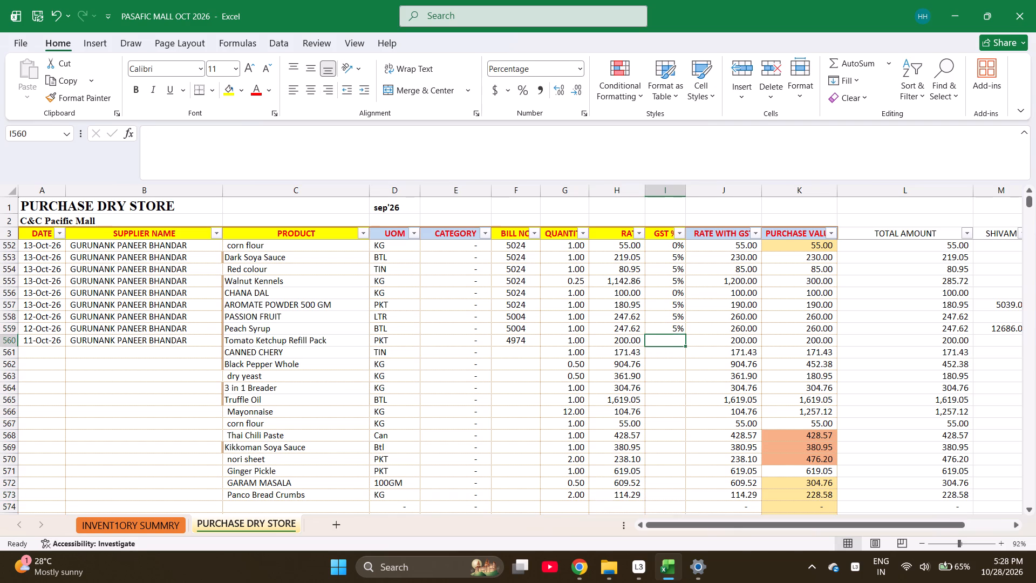
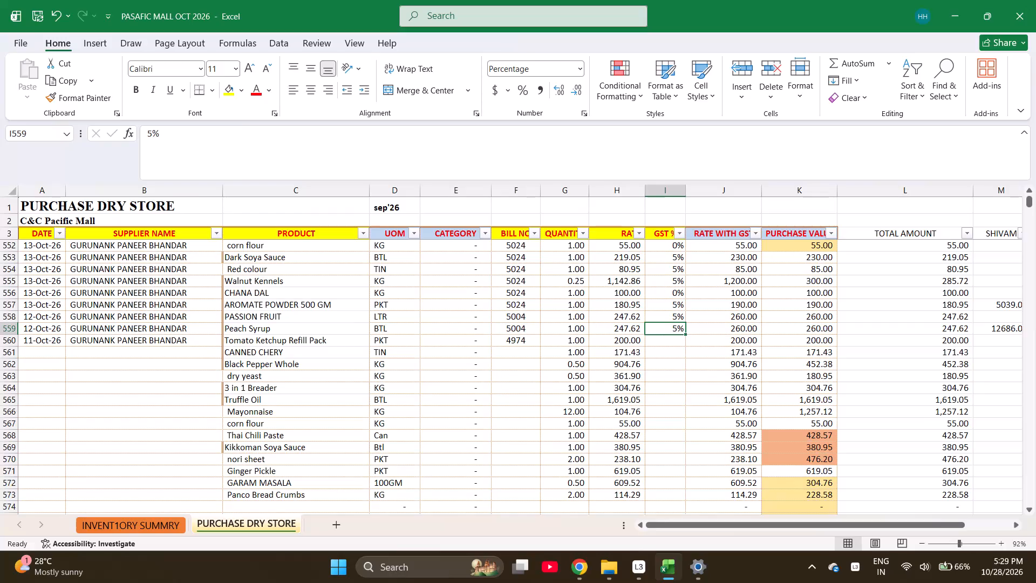
Fill the 5% GST rate down from I559 through I573, from Tomato Ketchup Refill Pack to Panco Bread Crumbs.
key("shift+Down")
key("shift+Down")
key("shift+Down")
key("shift+Down")
key("shift+Down")
key("shift+Down")
key("shift+Down")
key("shift+Down")
key("shift+Down")
key("shift+Down")
key("shift+Down")
key("shift+Down")
key("shift+Down")
key("shift+Down")
key("shift+Down")
key("shift+Down")
key("shift+Down")
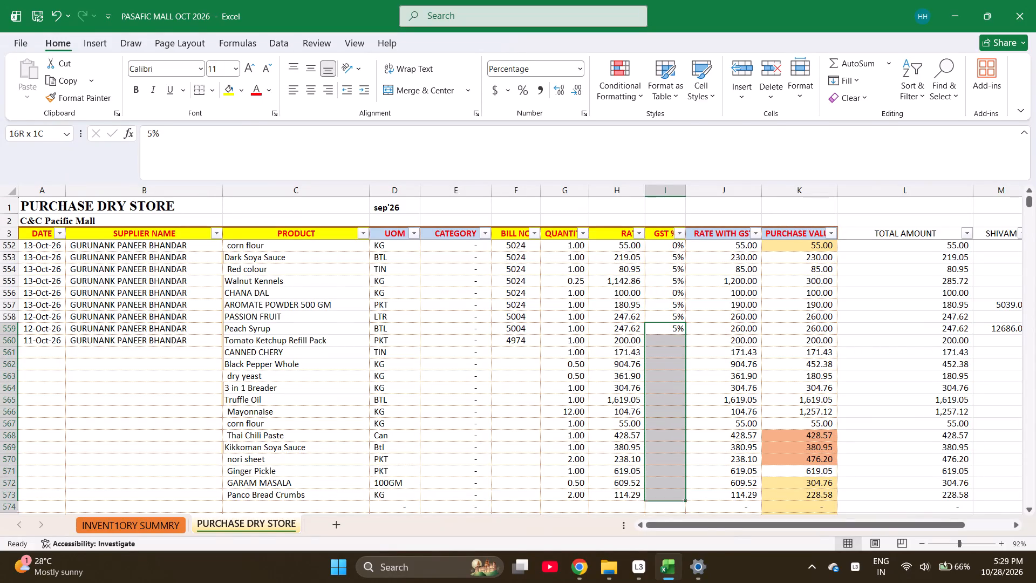
key("shift+Up")
key("shift+Up")
key("ctrl+d")
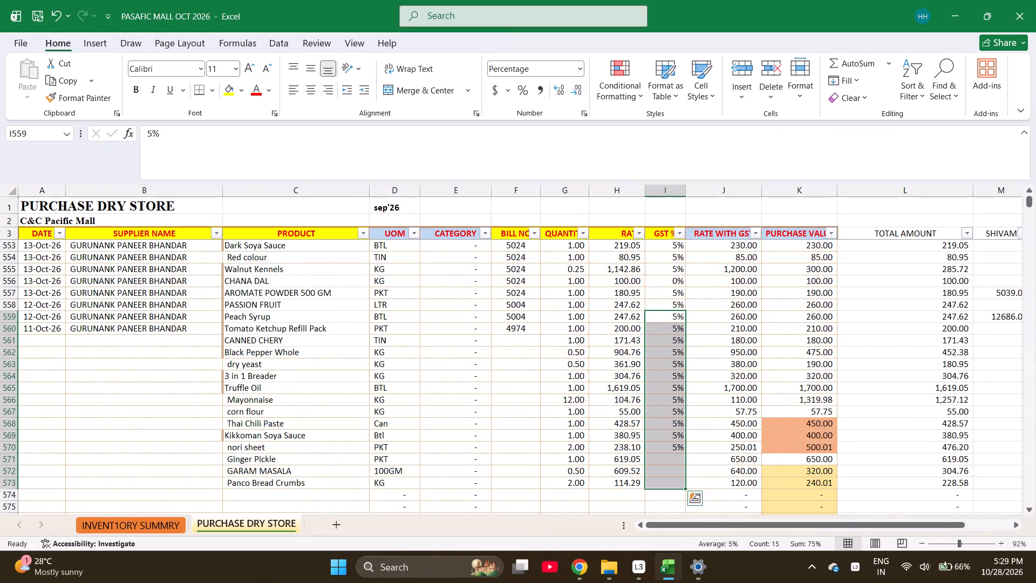
Set the GST % for corn flour in I567 to 0%.
key("ctrl+Down")
key("Up")
key("Up")
key("Up")
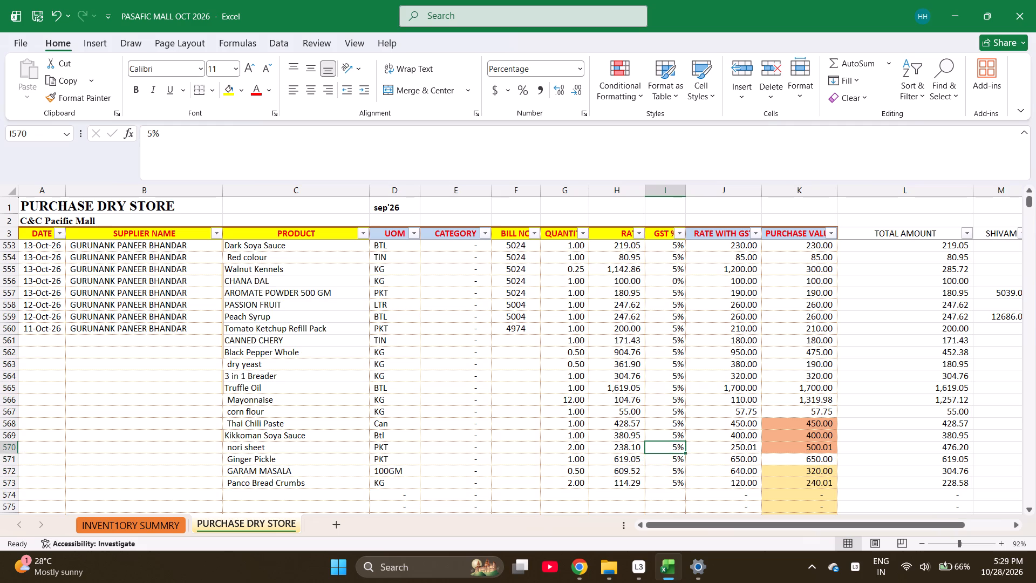
key("Up")
key("Up")
key("Up")
key("0")
key("Return")
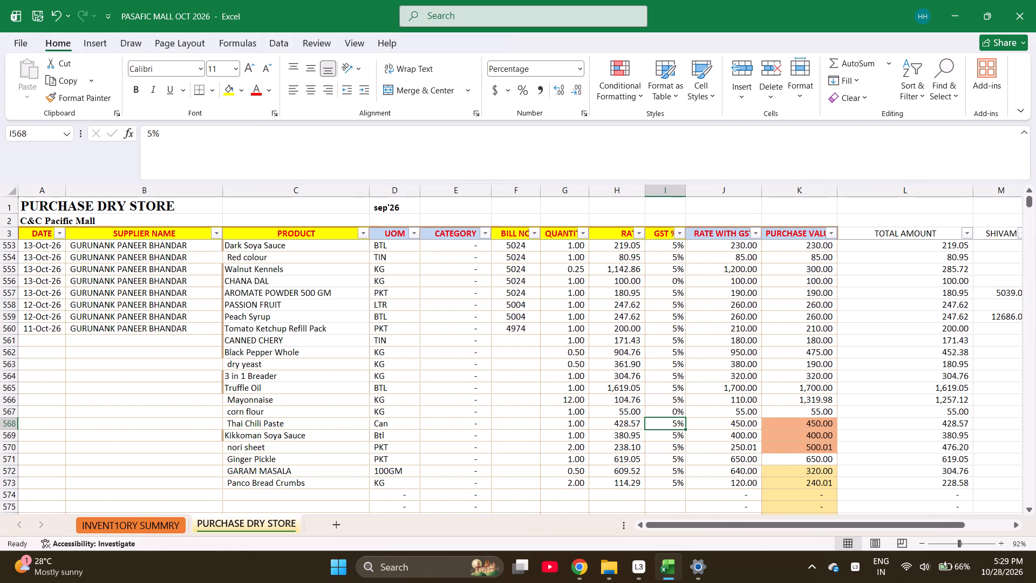
Fill bill number 4974 down from F560 through F573.
key("Right")
key("Right")
key("Left")
key("Left")
key("Left")
key("Left")
key("Left")
key("Left")
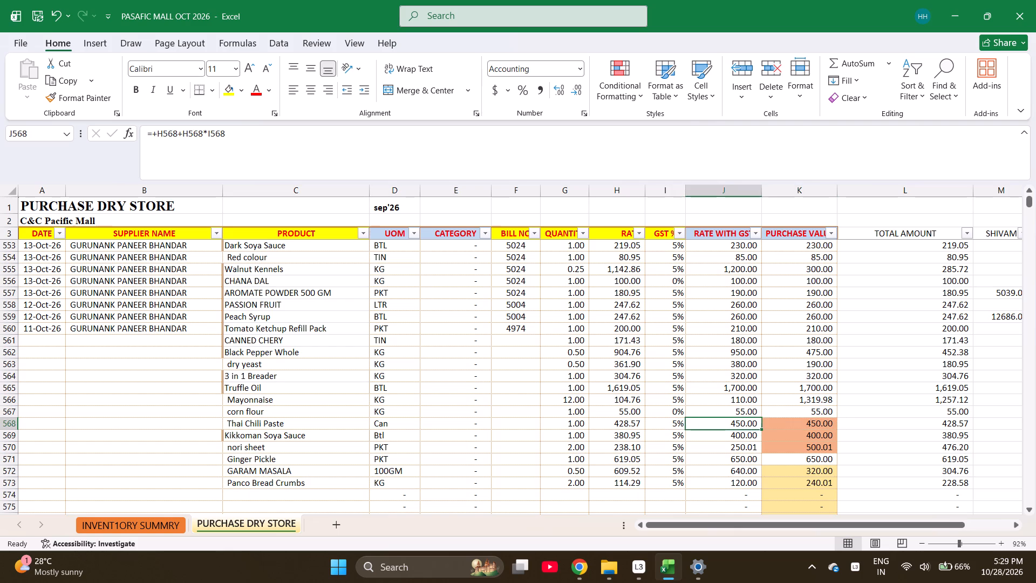
key("ctrl+Up")
key("shift+Down")
key("shift+Down")
key("shift+Down")
key("shift+Down")
key("shift+Down")
key("shift+Down")
key("shift+Down")
key("shift+Down")
key("shift+Down")
key("shift+Down")
key("shift+Down")
key("shift+Down")
key("shift+Down")
key("shift+Down")
key("shift+Down")
key("shift+Down")
key("shift+Down")
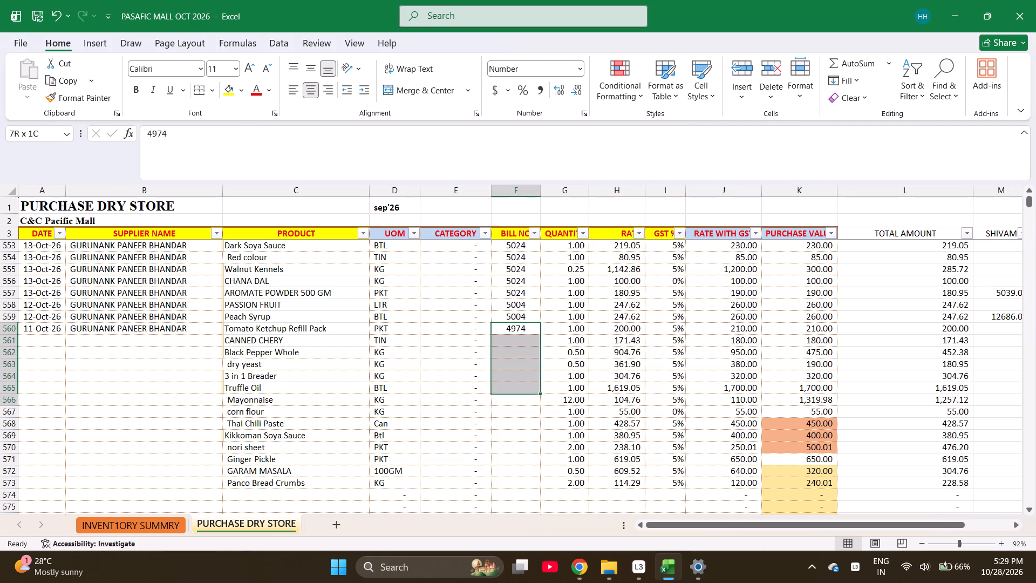
key("shift+Up")
key("shift+Up")
key("shift+Up")
key("ctrl+d")
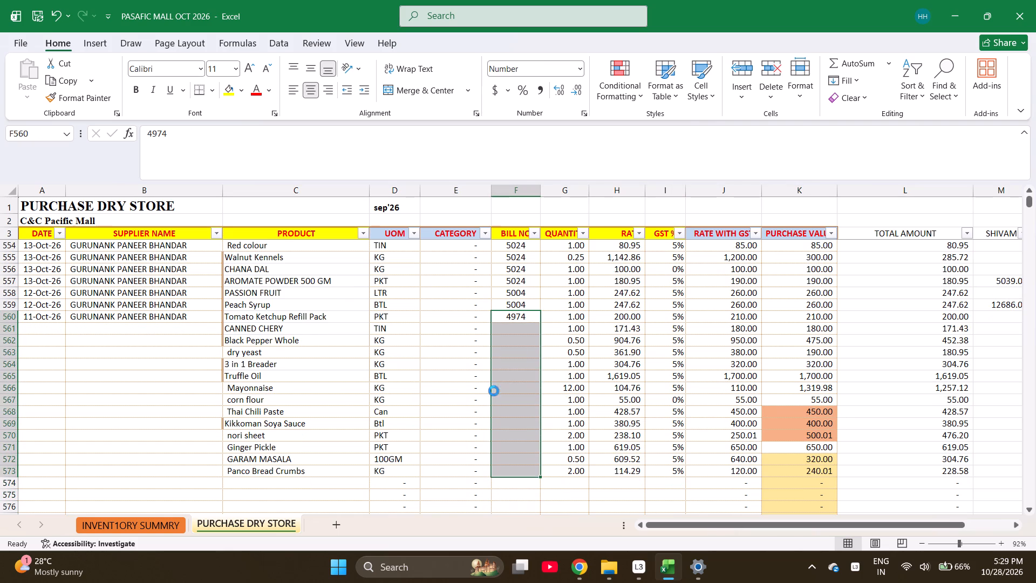
Fill the date 11-Oct-26 and supplier GURUNANK PANEER BHANDAR down from row 560 through row 573.
key("ctrl+Left")
key("shift+Down")
key("shift+Right")
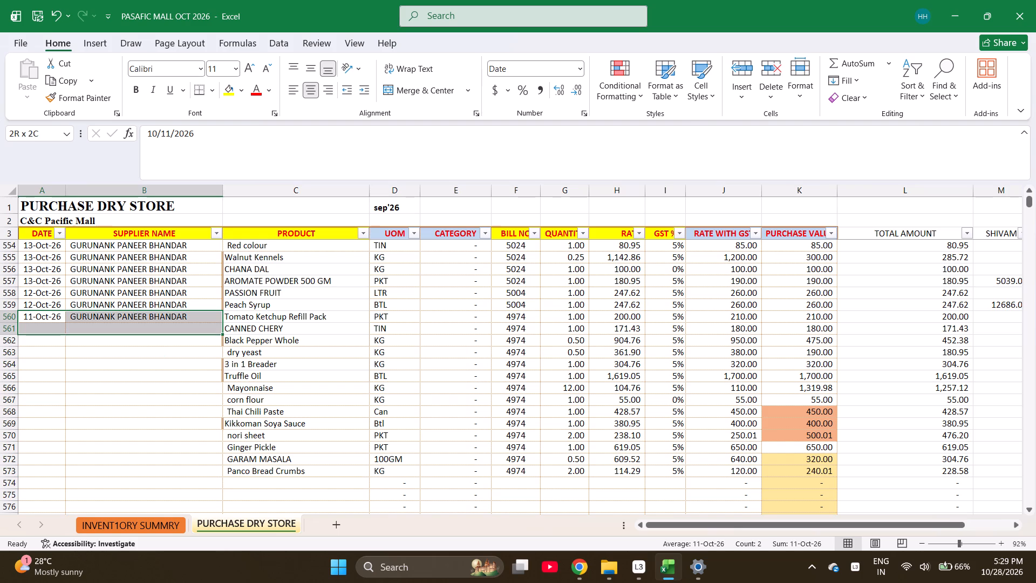
key("shift+Down")
key("shift+Down")
key("shift+Down")
key("shift+Down")
key("shift+Down")
key("shift+Down")
key("shift+Down")
key("shift+Down")
key("shift+Down")
key("shift+Down")
key("shift+Down")
key("shift+Down")
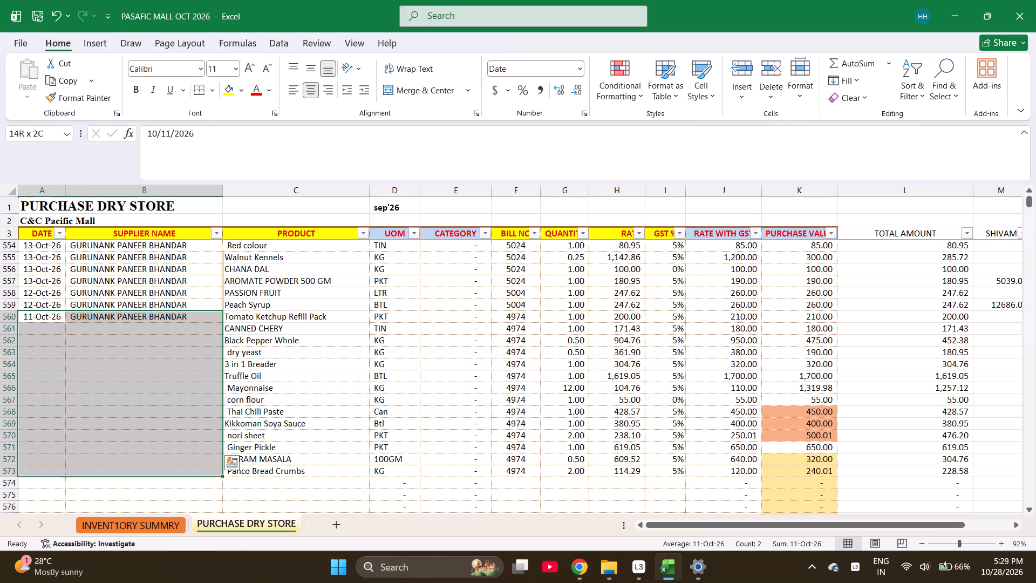
key("ctrl+d")
Check the sum of the bill 4974 total amounts in L560:L573.
key("ctrl+Right")
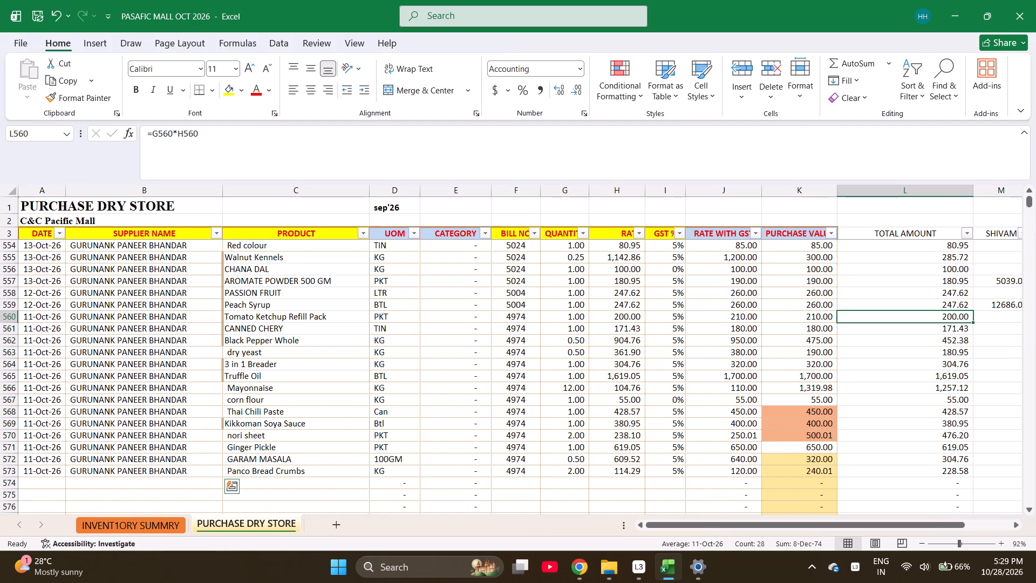
key("shift+Down")
key("shift+Down")
key("shift+Down")
key("shift+Down")
key("shift+Down")
key("shift+Down")
key("shift+Down")
key("shift+Down")
key("shift+Down")
key("shift+Down")
key("shift+Down")
key("shift+Down")
key("shift+Down")
key("shift+Down")
key("shift+Down")
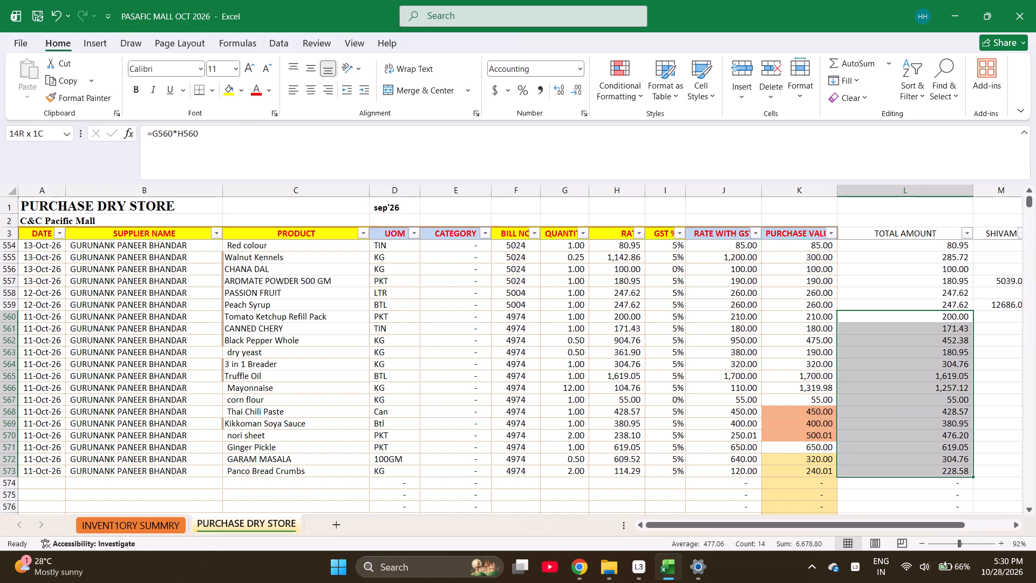
scroll(494, 391, "left", 2)
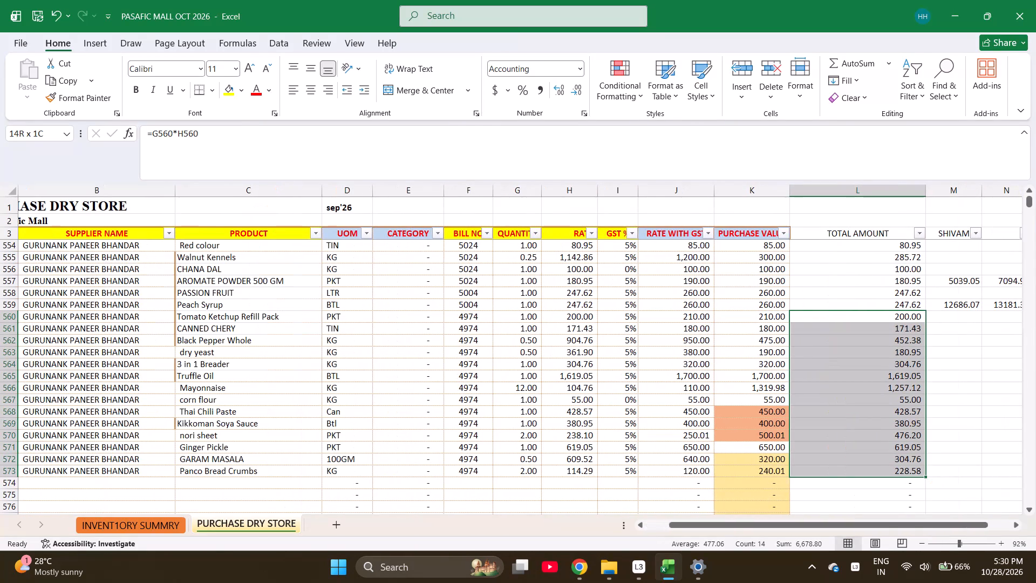
Enter the formula +5448+1180+4440+1296+937.20+1003+723.80+228.57 in M573 beside Panco Bread Crumbs.
left_click(962, 473)
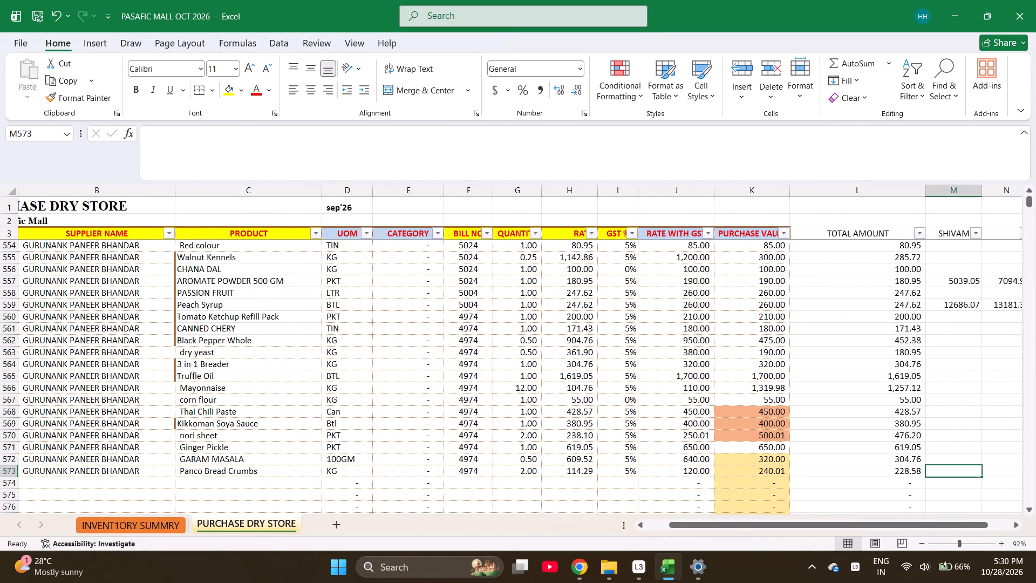
key("plus")
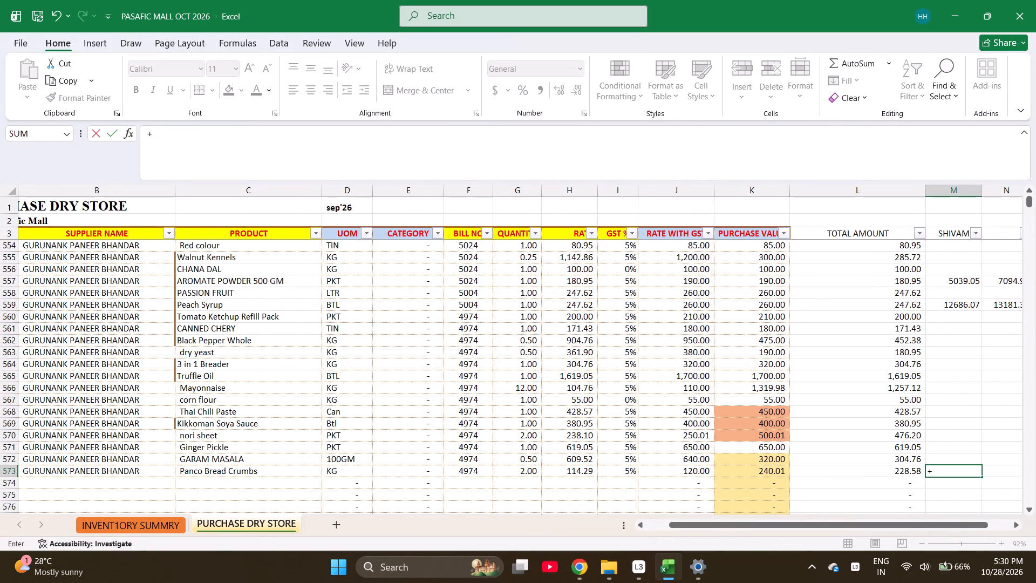
key("5")
type("448+")
type("1180+")
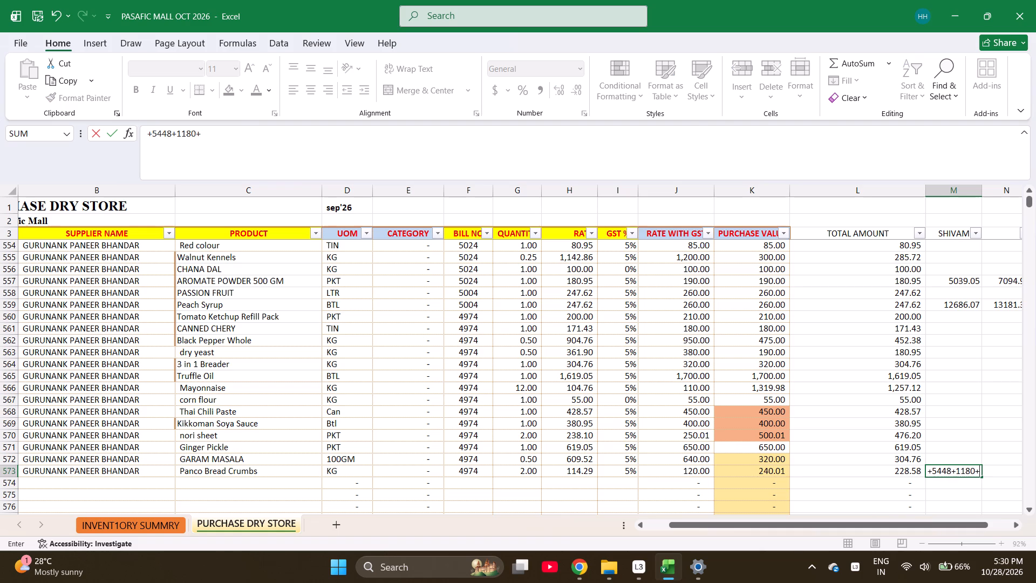
type("4440")
type("+1296+")
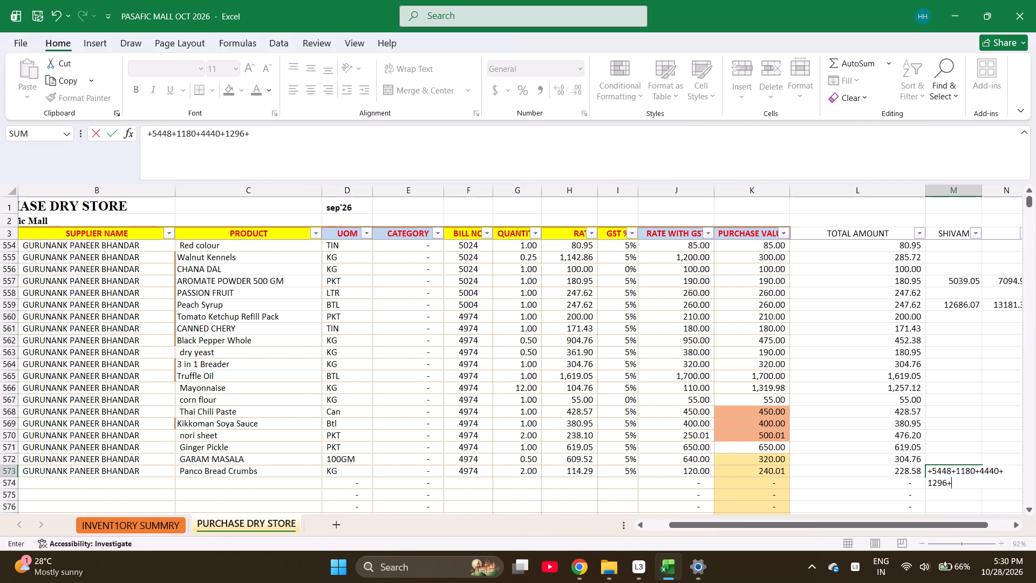
key("9")
type("37.20+")
type("1003")
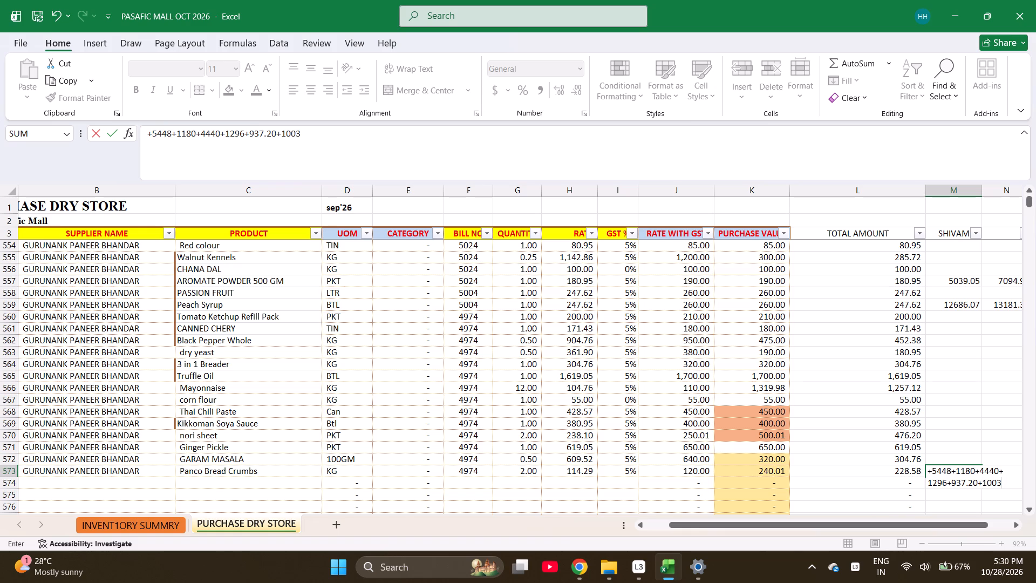
key("period")
key("BackSpace")
type("+723")
type(".80+")
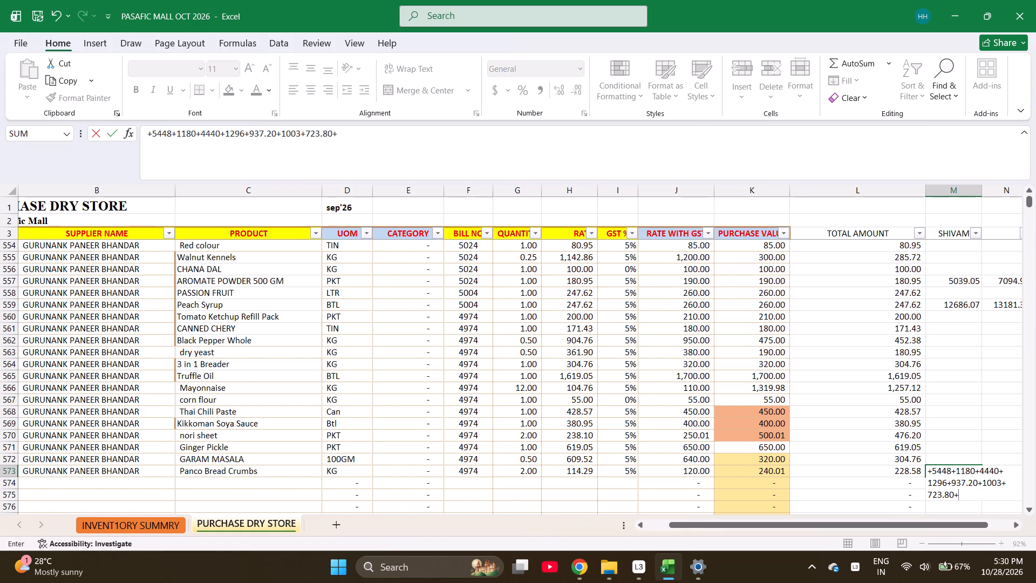
type("228")
type(".57+")
type("200")
key("BackSpace")
key("BackSpace")
key("BackSpace")
key("BackSpace")
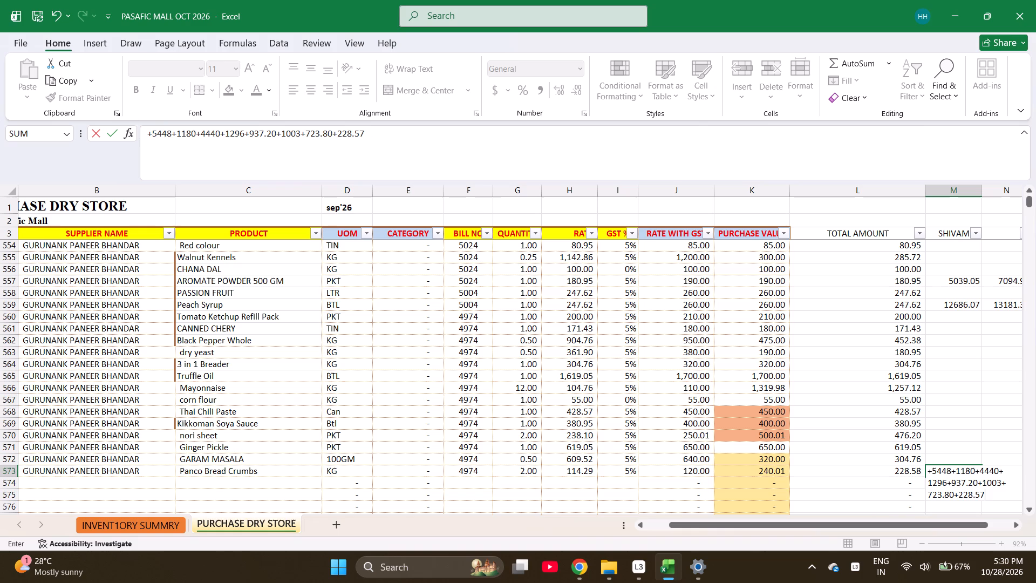
key("Return")
Sum the bill's amounts in L560:L573 and enter a formula in N573 adding 6678 and a cell from column M.
key("Up")
key("Right")
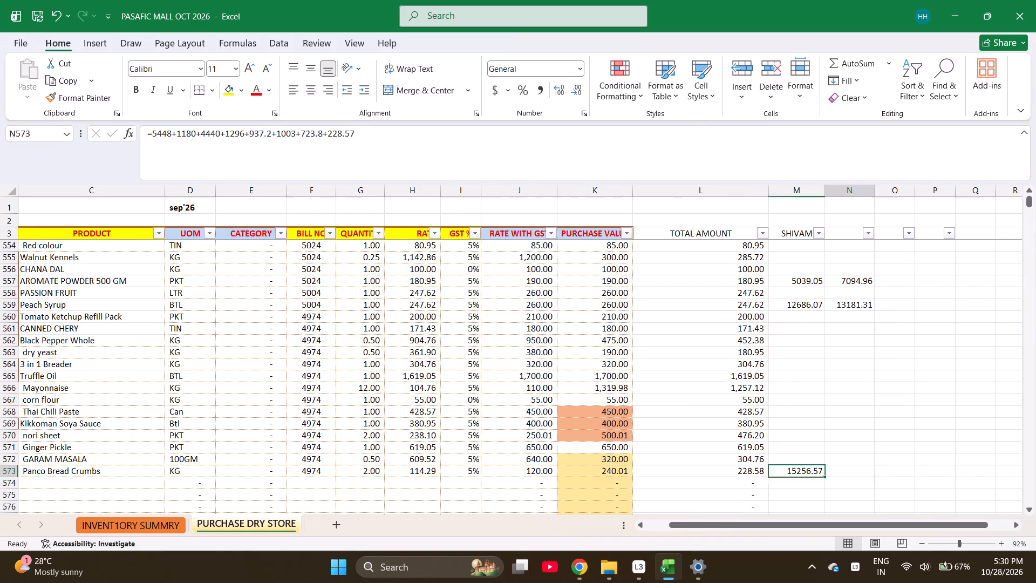
key("Left")
key("Left")
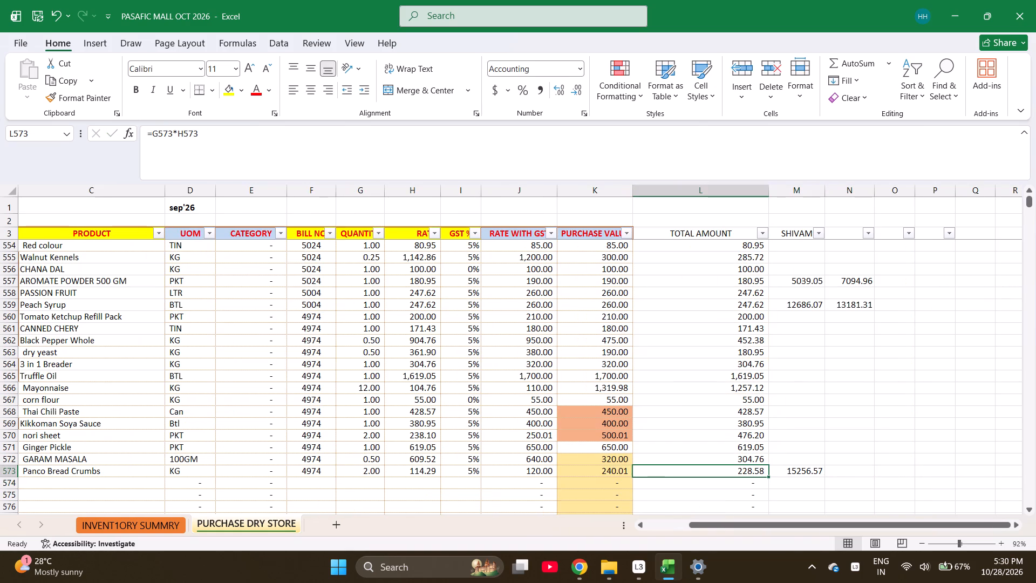
key("shift+Up")
key("shift+Up")
key("shift+Up")
key("shift+Up")
key("shift+Up")
key("shift+Up")
key("shift+Up")
key("shift+Up")
key("shift+Up")
key("shift+Up")
key("shift+Up")
key("shift+Up")
key("shift+Up")
key("shift+Up")
key("shift+Up")
key("shift+Up")
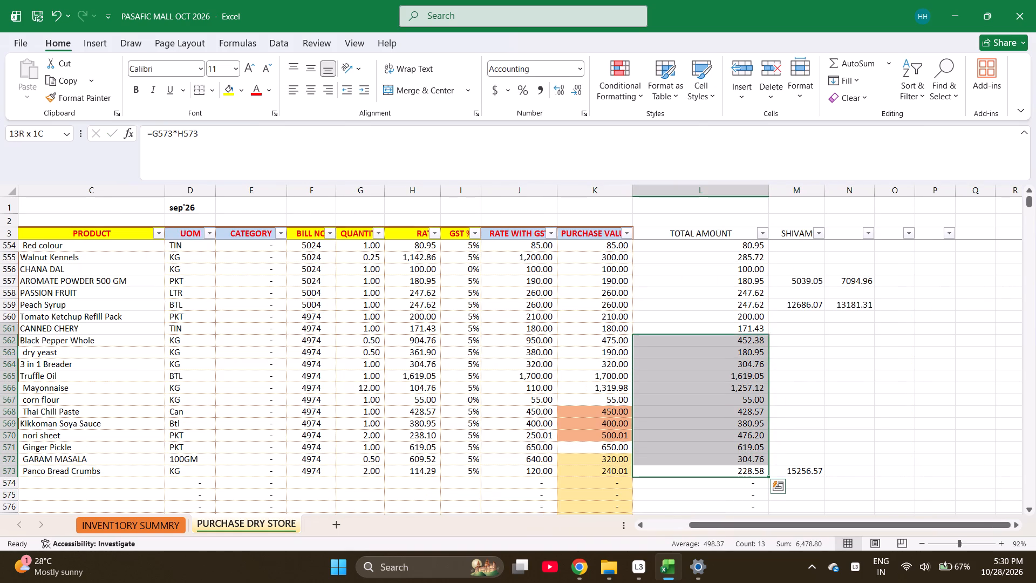
key("shift+Up")
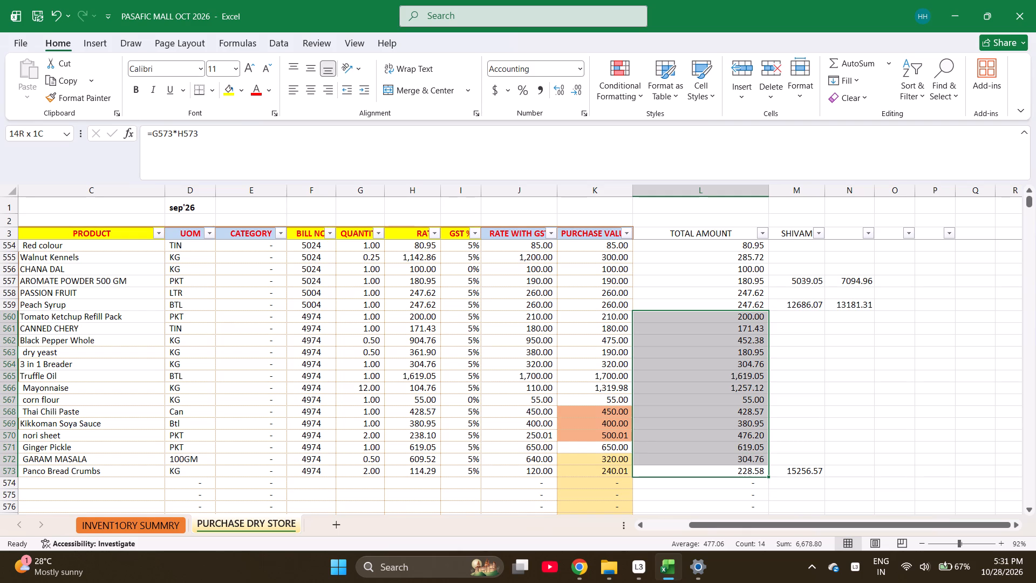
key("Right")
key("Right")
type("+1")
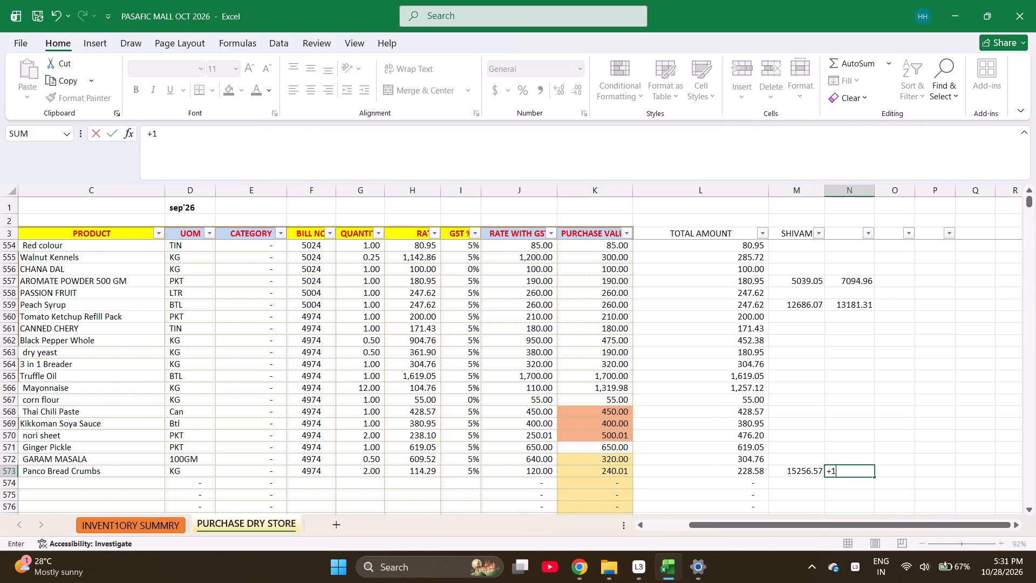
key("BackSpace")
type("66")
type("78+")
key("Left")
key("Page_Up")
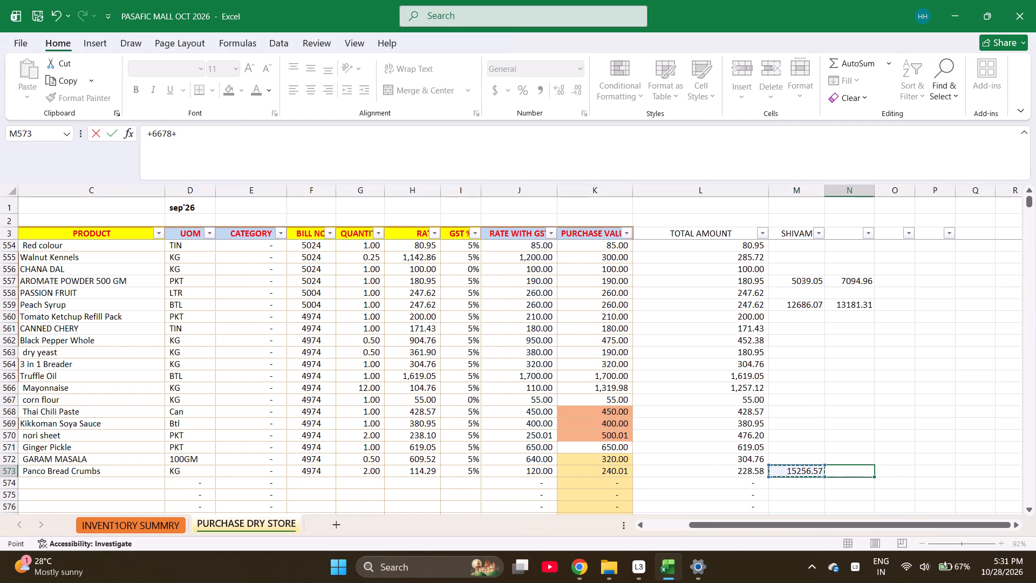
key("Return")
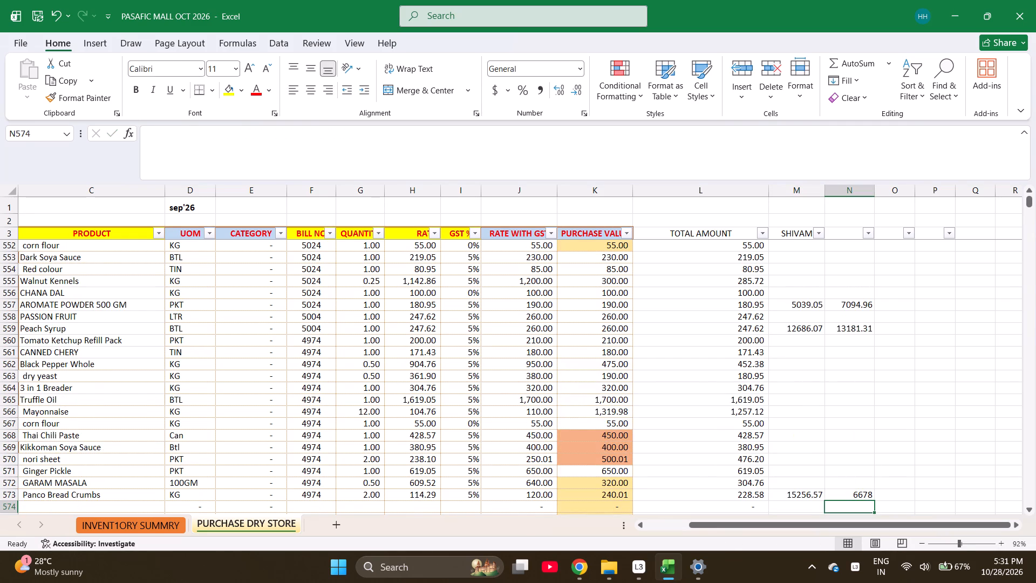
Replace the formula in N573 with +6678 plus the bill 4974 total in M573.
key("ctrl+z")
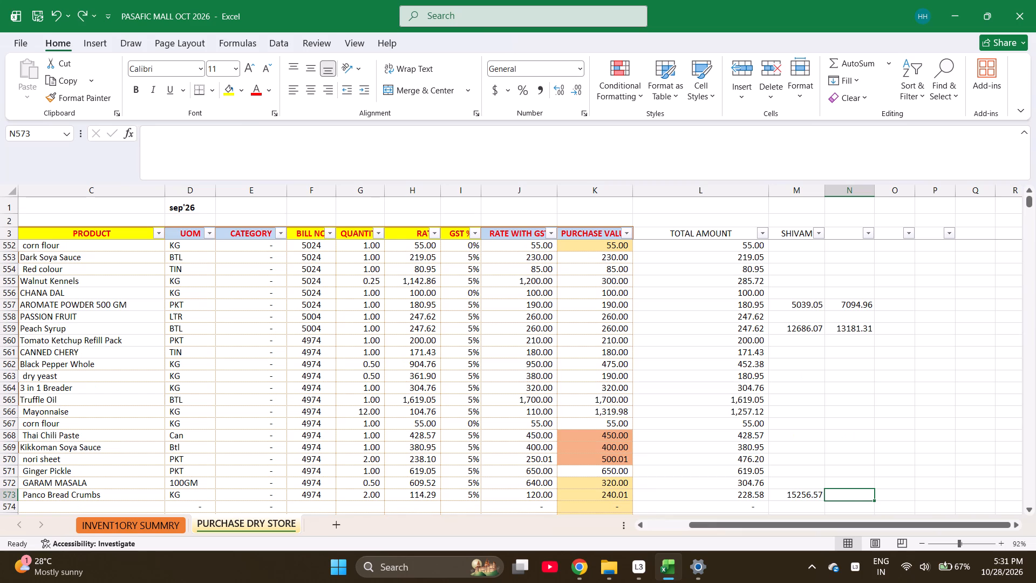
key("ctrl+y")
key("plus")
type("66")
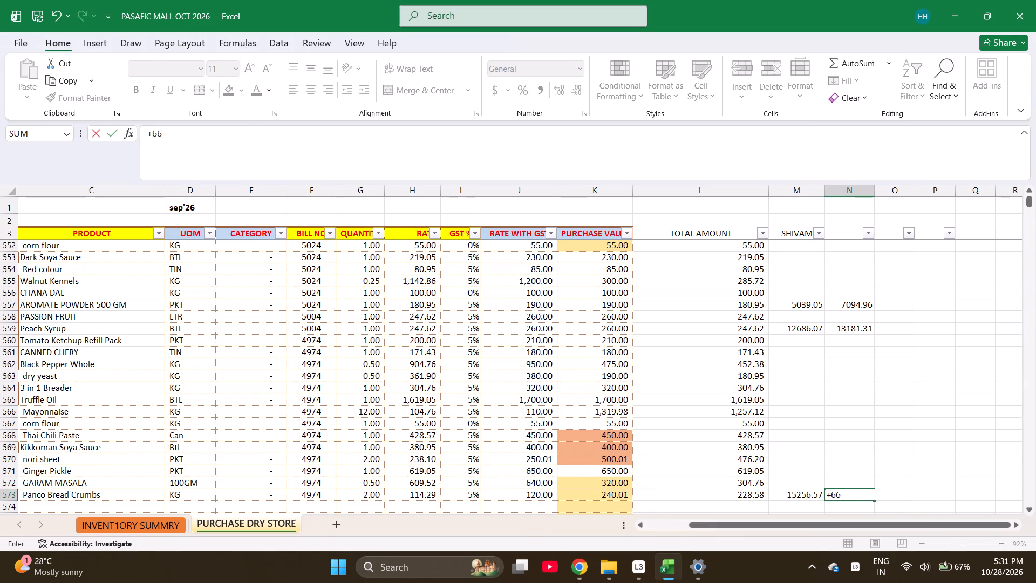
type("78")
key("plus")
key("Left")
key("Return")
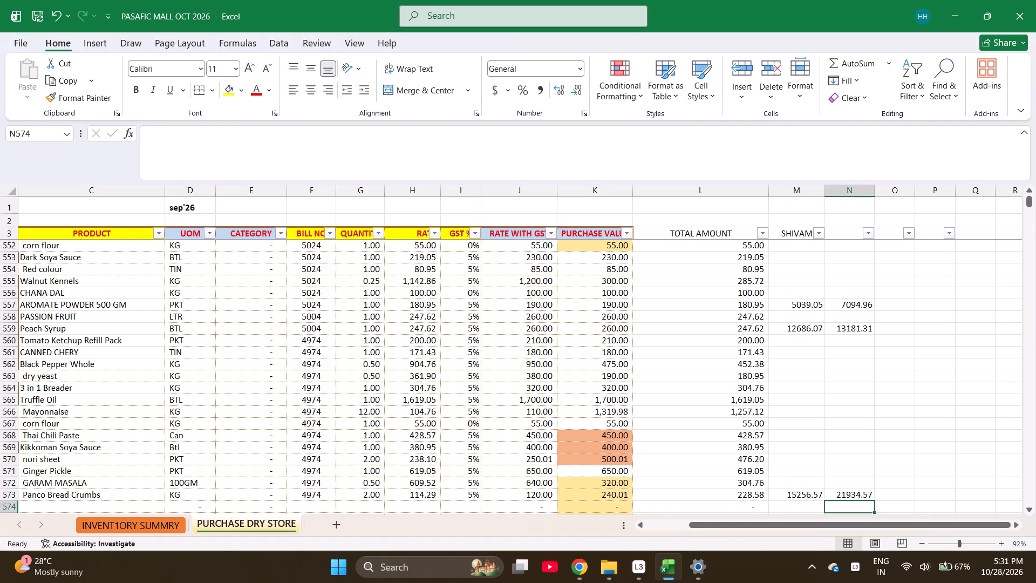
Start row 574 with the date 10-Oct-26 and the supplier GURUNANK PANEER BHANDAR copied from the row above.
key("ctrl+Left")
key("ctrl+Left")
key("ctrl+Left")
key("ctrl+Left")
key("ctrl+Left")
key("ctrl+Left")
key("ctrl+Left")
key("ctrl+Left")
key("ctrl+Left")
key("ctrl+Left")
key("ctrl+Left")
key("ctrl+Left")
key("ctrl+Left")
key("ctrl+Left")
key("ctrl+Left")
key("ctrl+Left")
key("ctrl+Left")
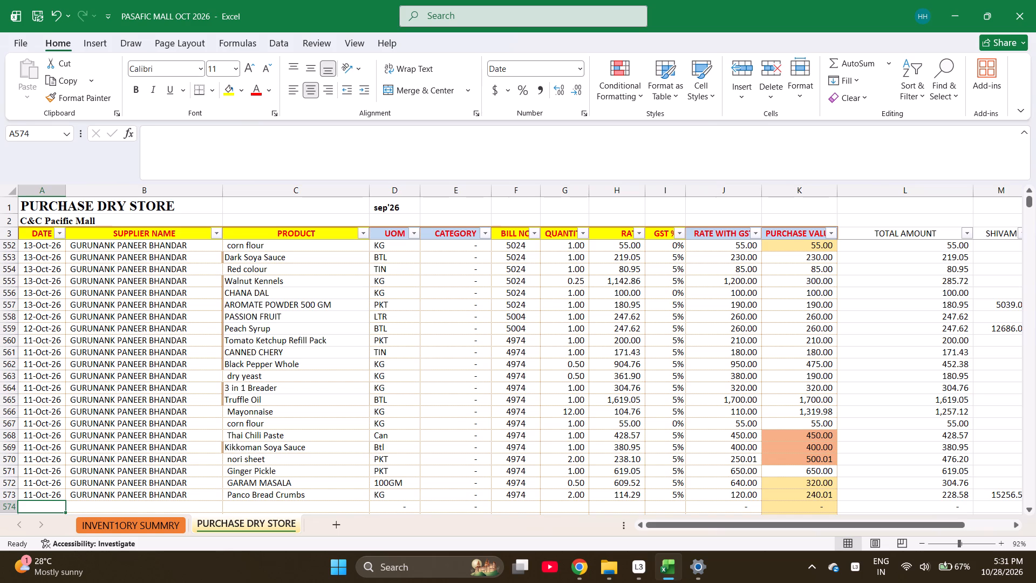
type("10-10")
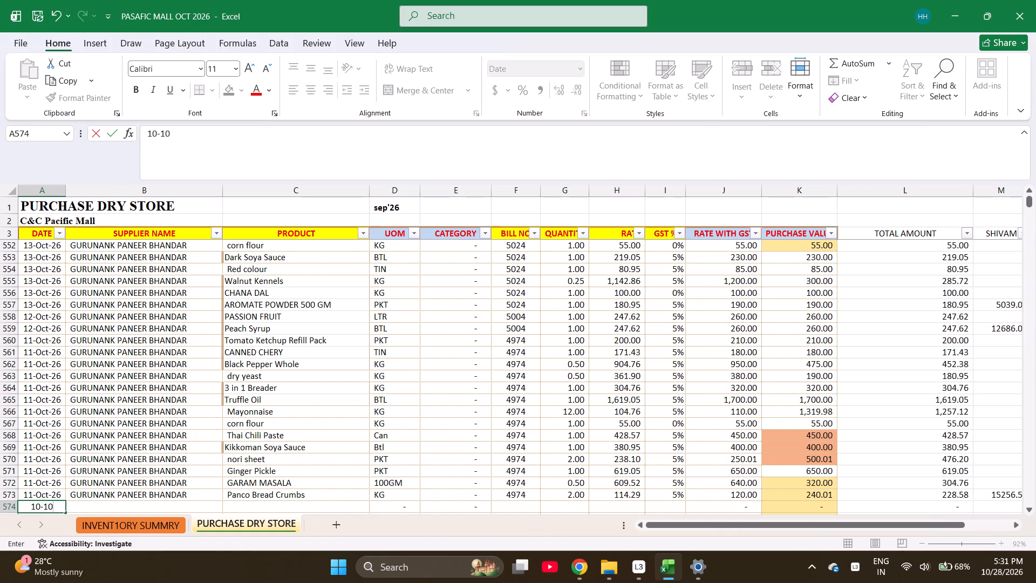
type("-26")
key("Return")
key("Up")
key("Right")
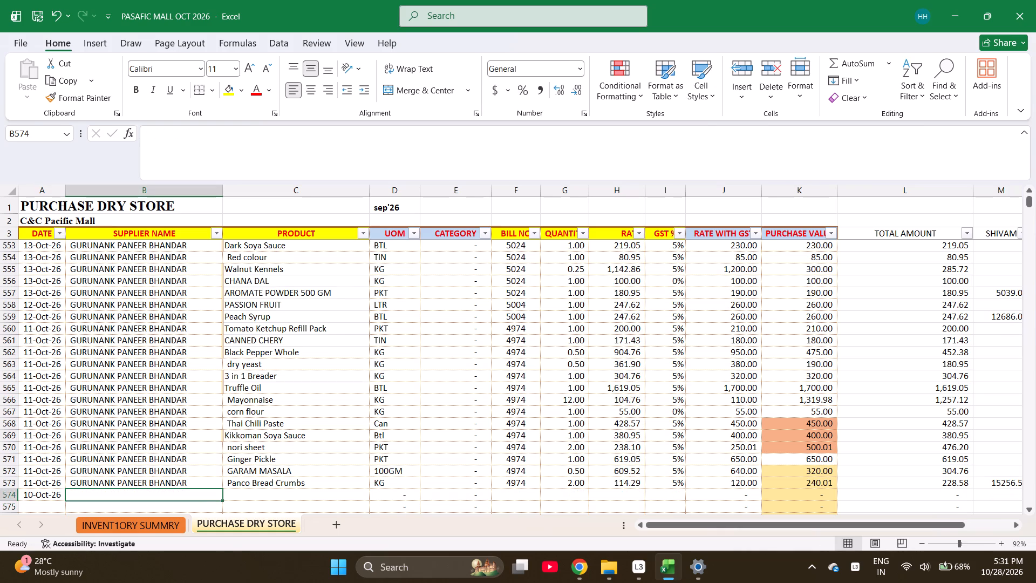
key("ctrl+d")
key("Right")
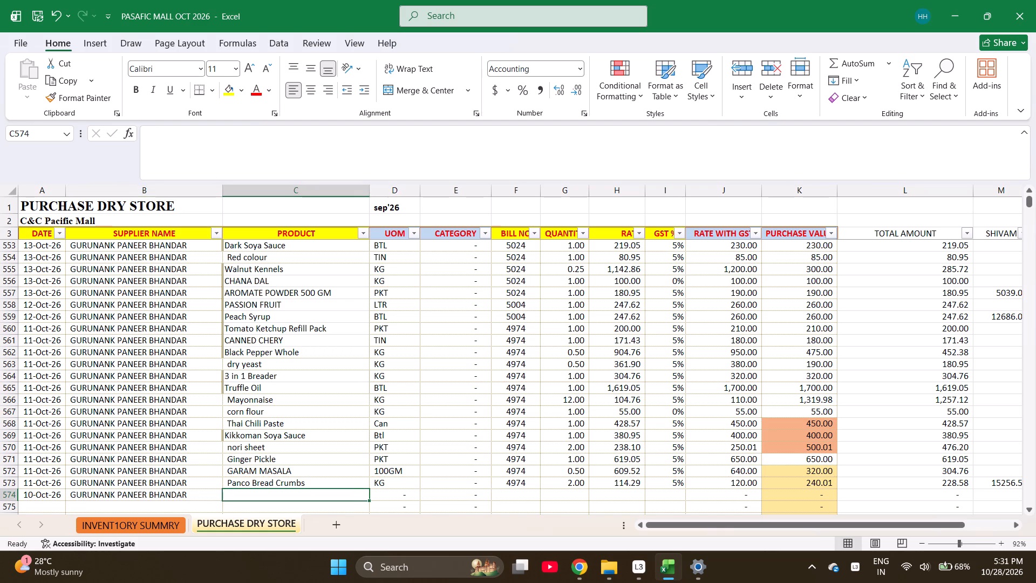
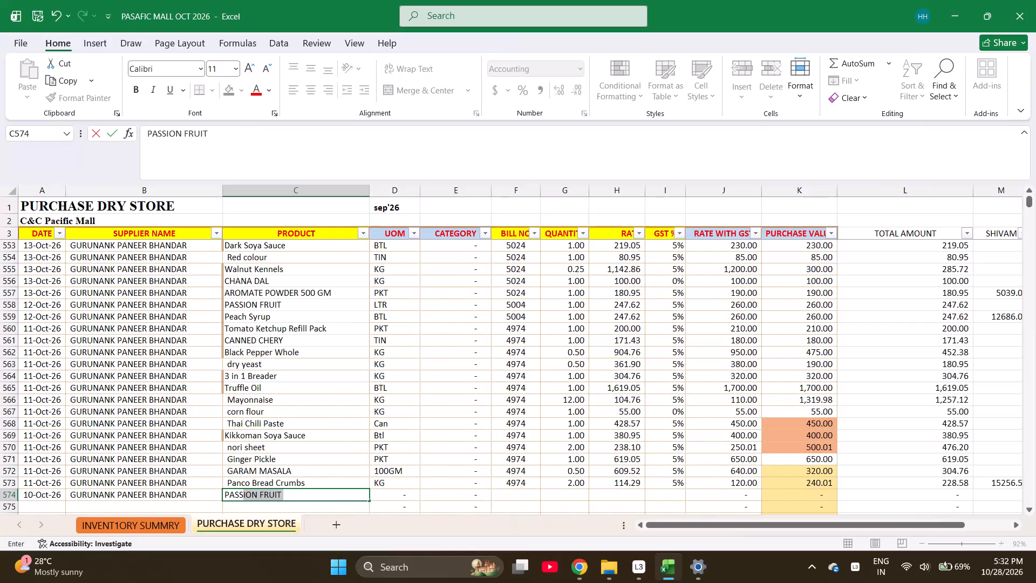
Enter the products PASSION FRUIT, Walnut Kennels and Oyster Sauce in C574:C576.
key("Return")
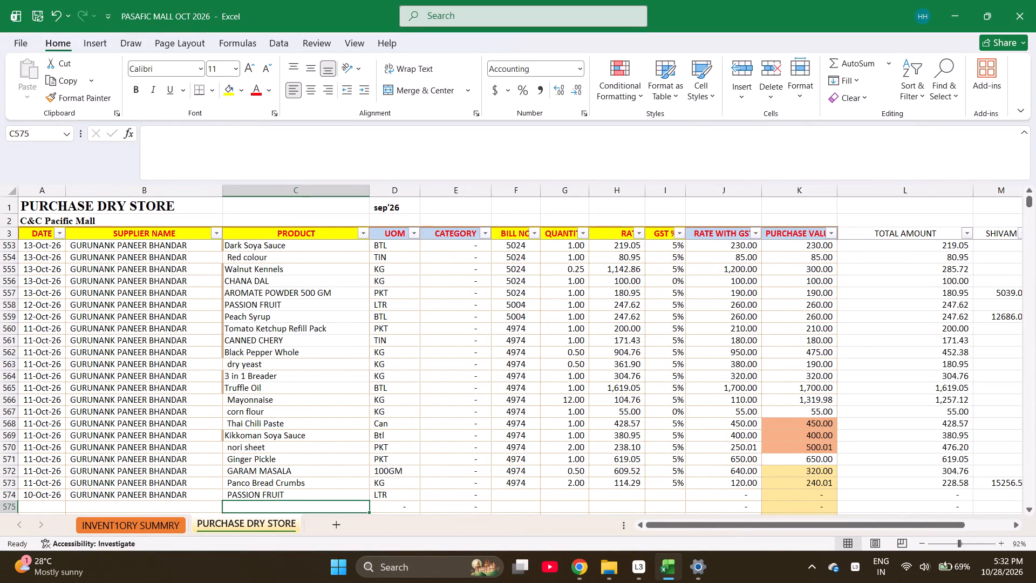
type("WAL")
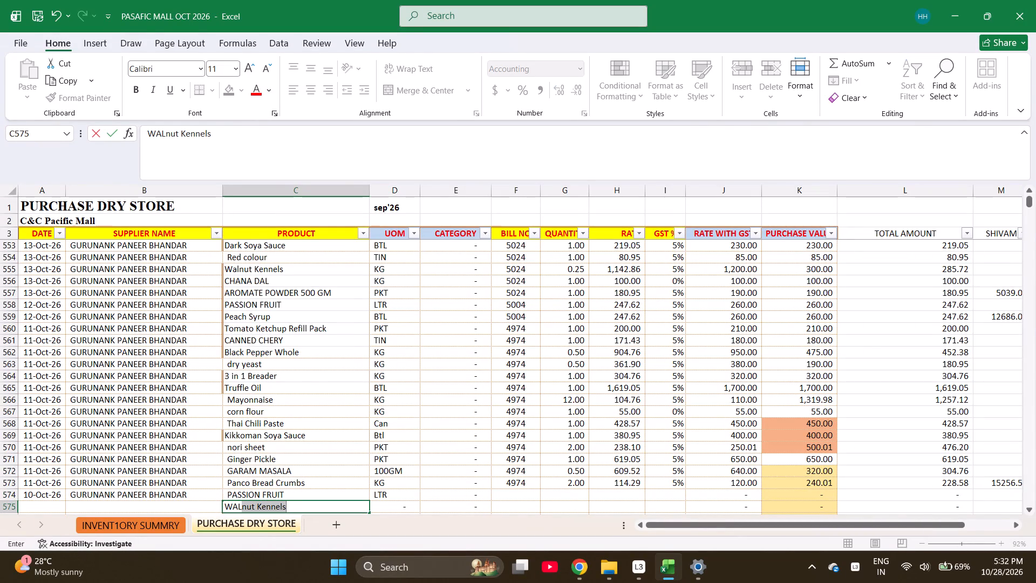
key("Return")
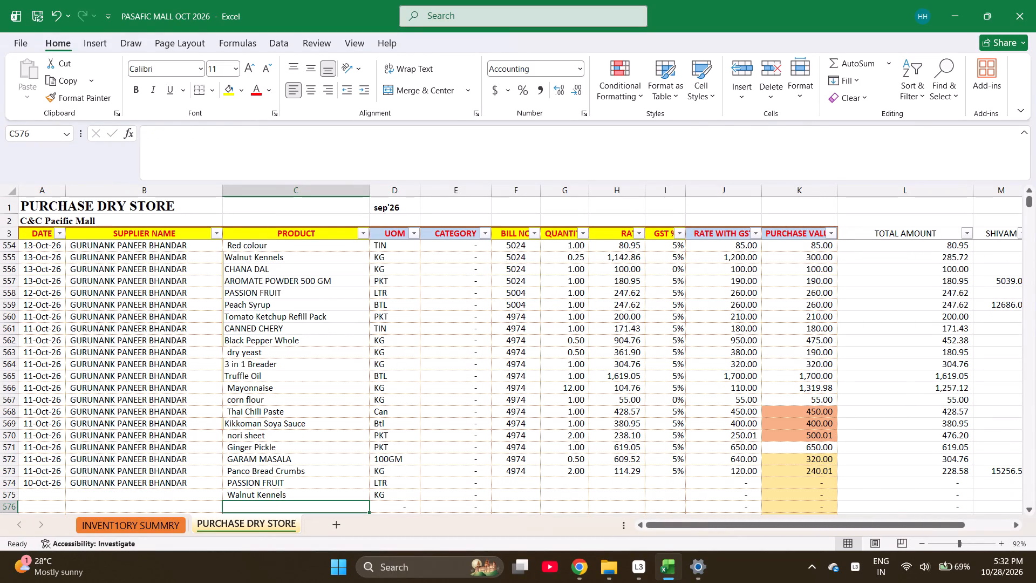
type("OY")
key("Return")
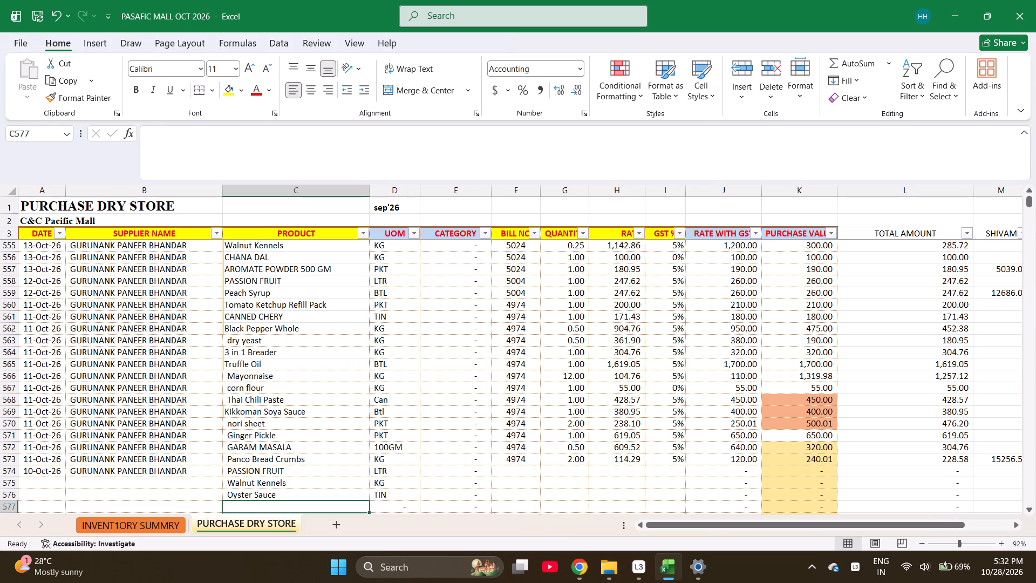
Find Worcstershire Sauce in the inventory summary sheet by searching WOR and copy it into C577 of the purchase dry store sheet.
key("ctrl+Page_Up")
key("ctrl+f")
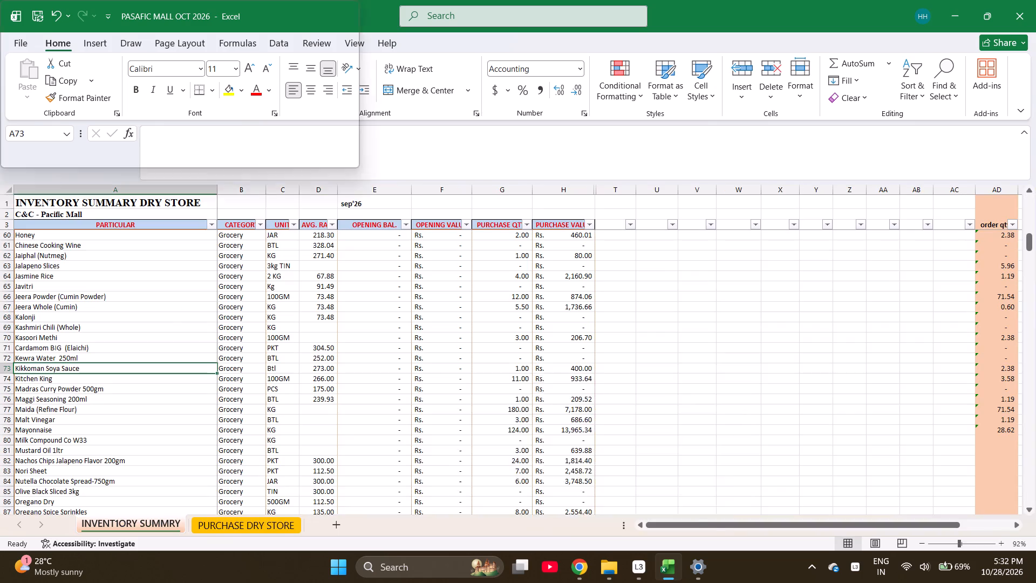
type("WOR")
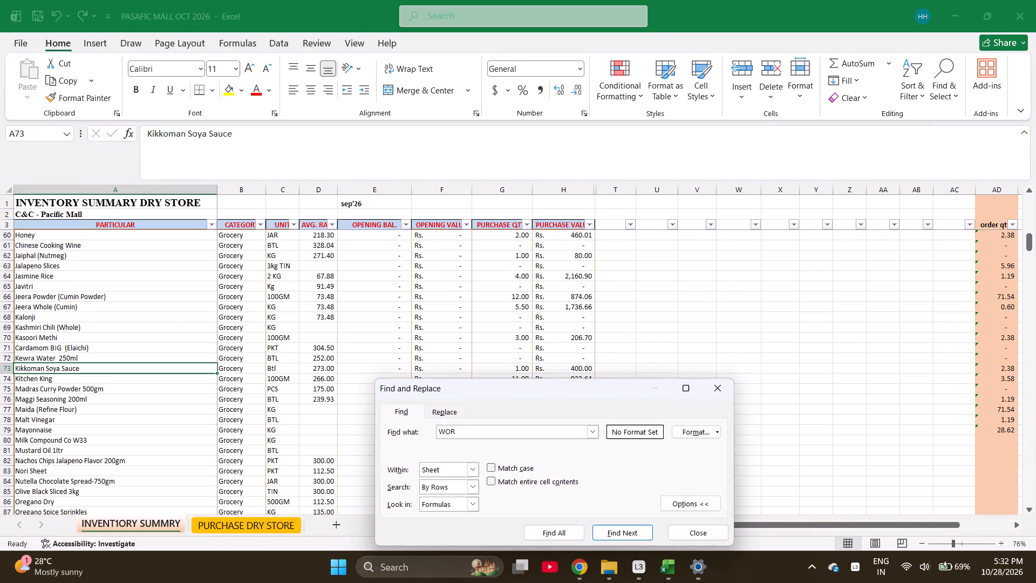
key("Return")
key("Escape")
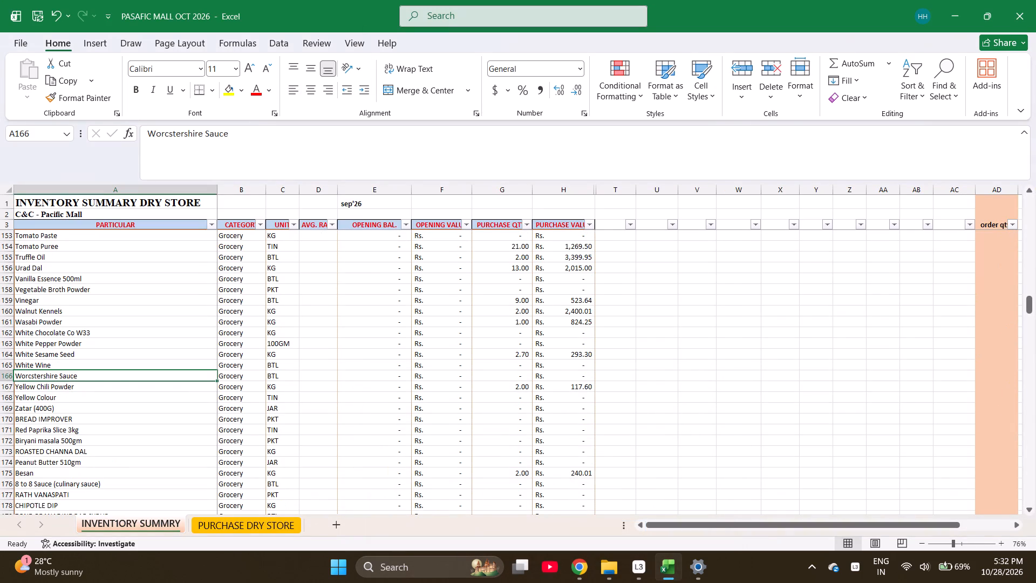
key("ctrl+c")
key("ctrl+Page_Down")
key("Return")
key("Down")
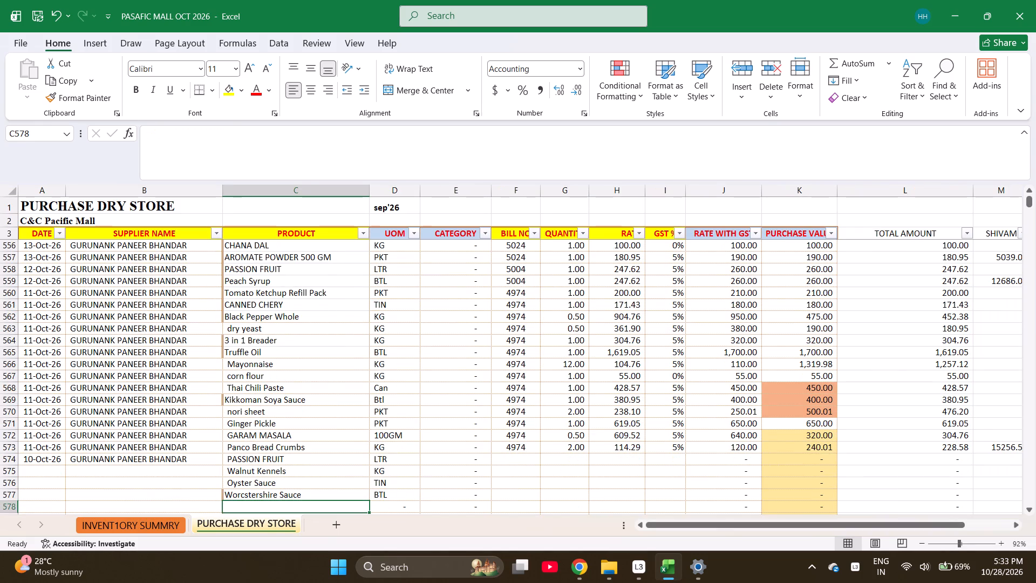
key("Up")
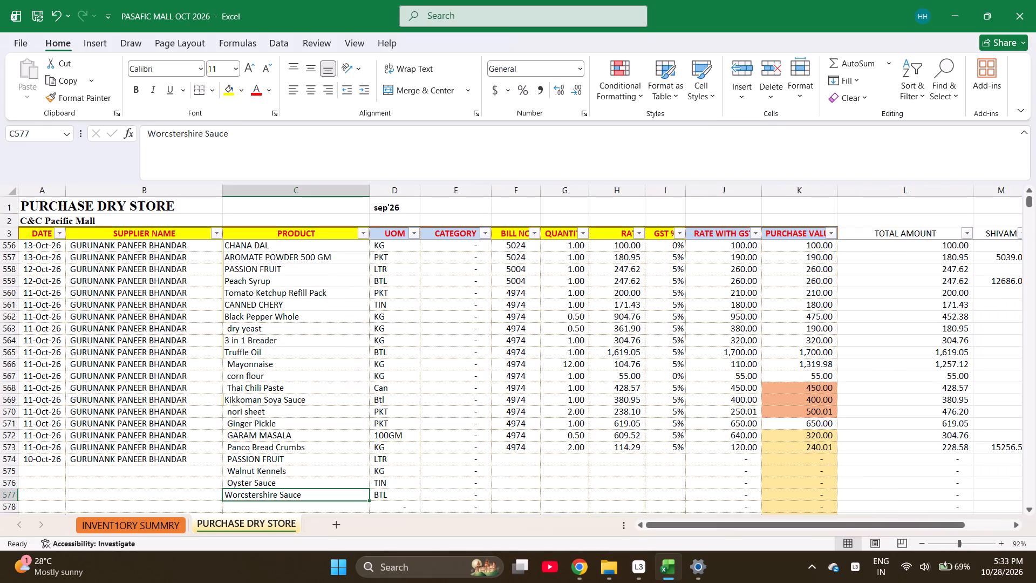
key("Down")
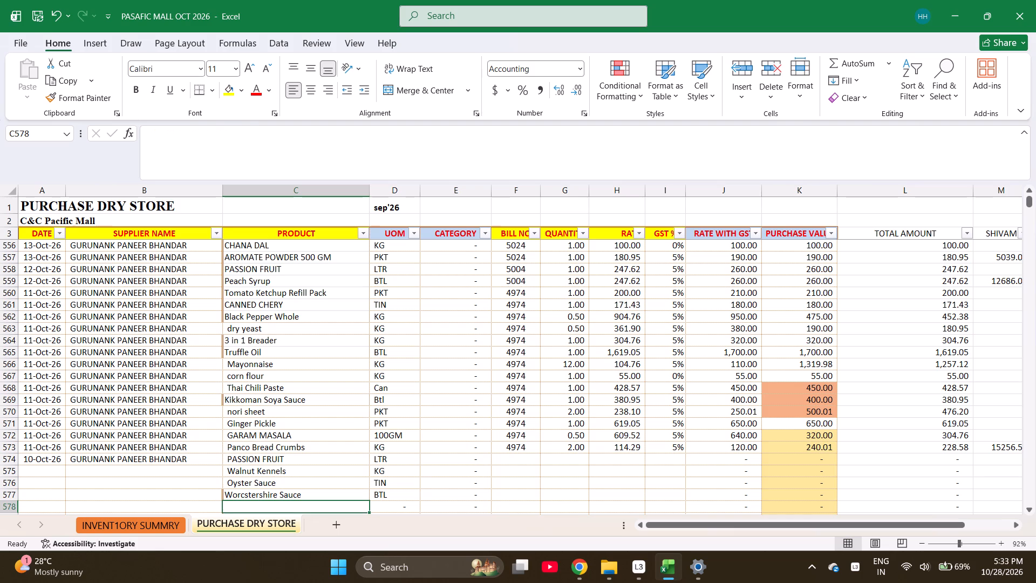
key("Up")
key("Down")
Enter bill number 4964 for the four new product rows in F574:F577.
key("Right")
key("Right")
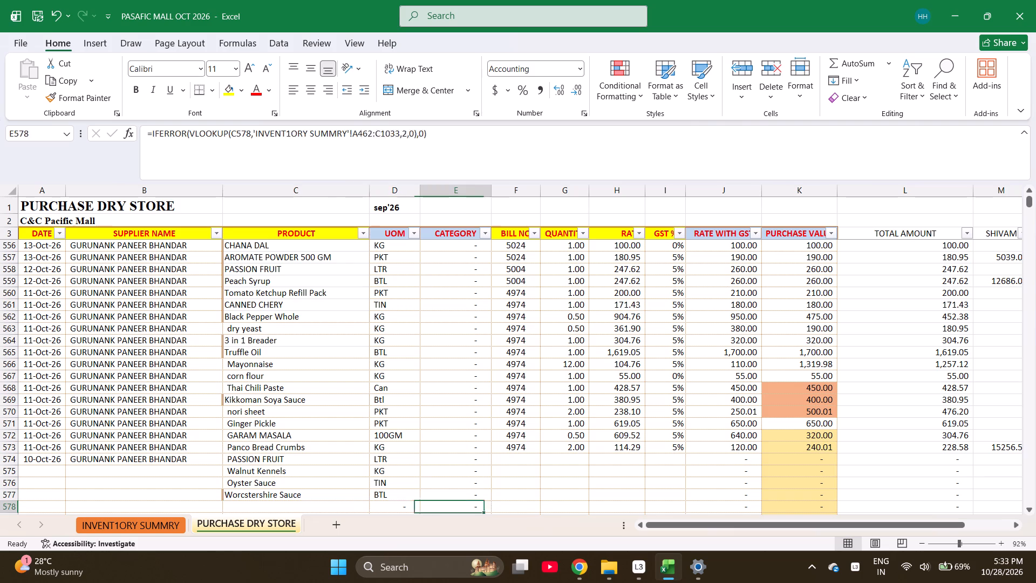
key("Right")
key("ctrl+Up")
key("Down")
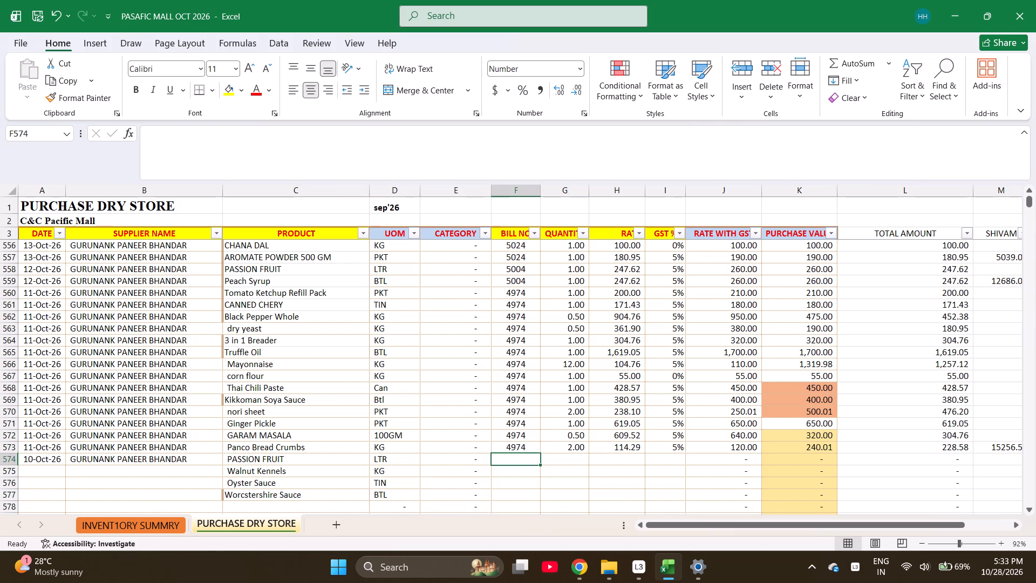
type("4964")
key("Return")
type("4964")
key("Return")
type("4964")
key("Return")
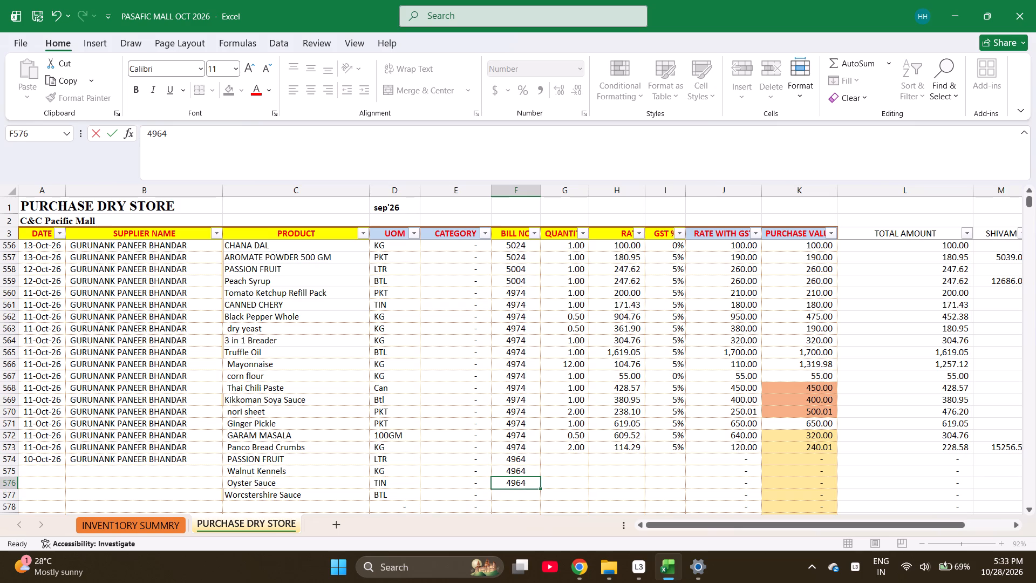
type("4964")
key("Return")
Enter the quantities 1, 0.5, 1 and 1 in G574:G577.
key("Right")
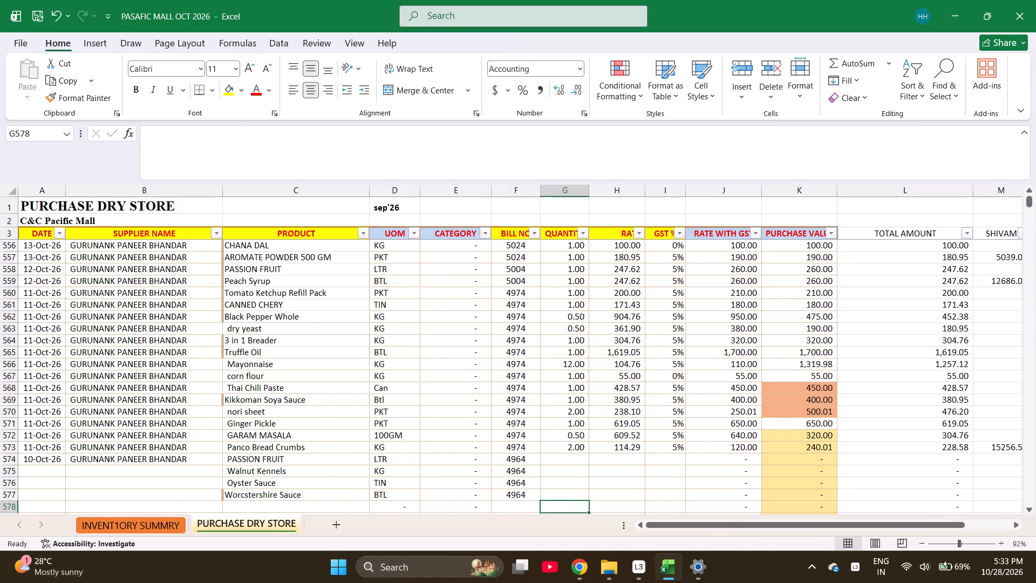
key("ctrl+Up")
key("Down")
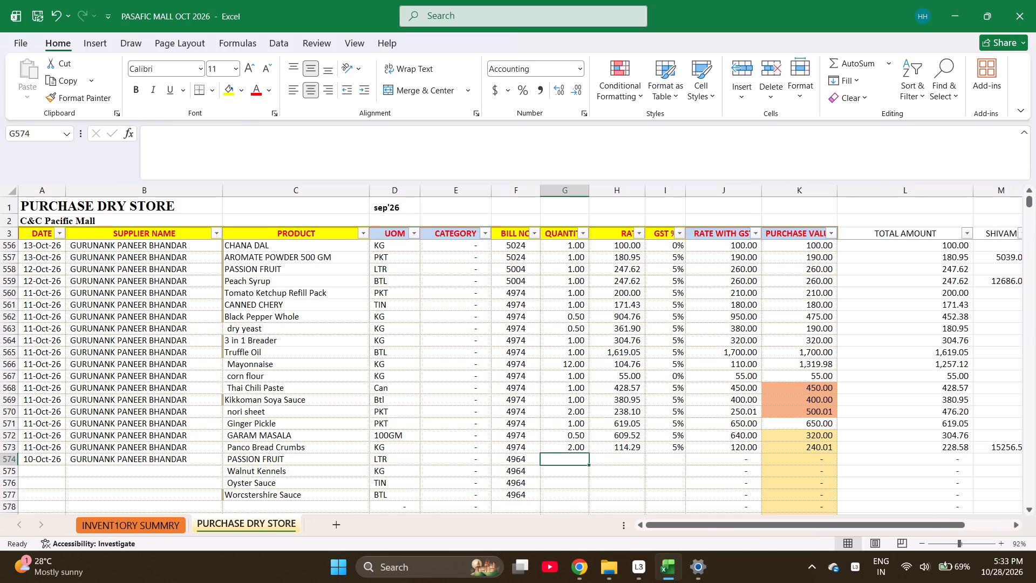
key("1")
key("Return")
type("0.5")
key("Return")
key("1")
key("Return")
key("1")
key("Return")
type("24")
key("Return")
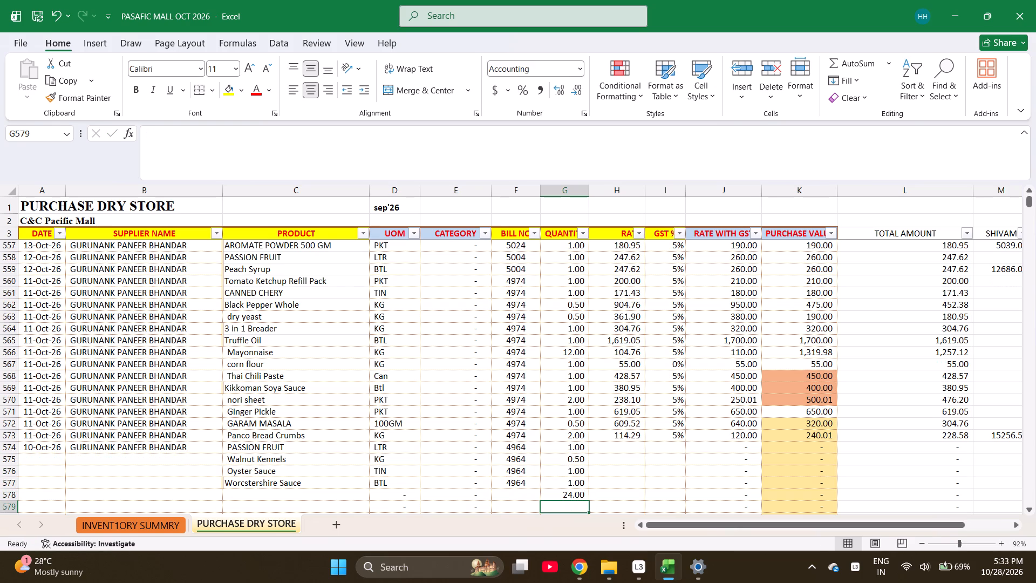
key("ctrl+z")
Enter the rates 247.62, 1142.86, 228.57 and 228.57 in H574:H577.
key("Right")
key("ctrl+Up")
key("Down")
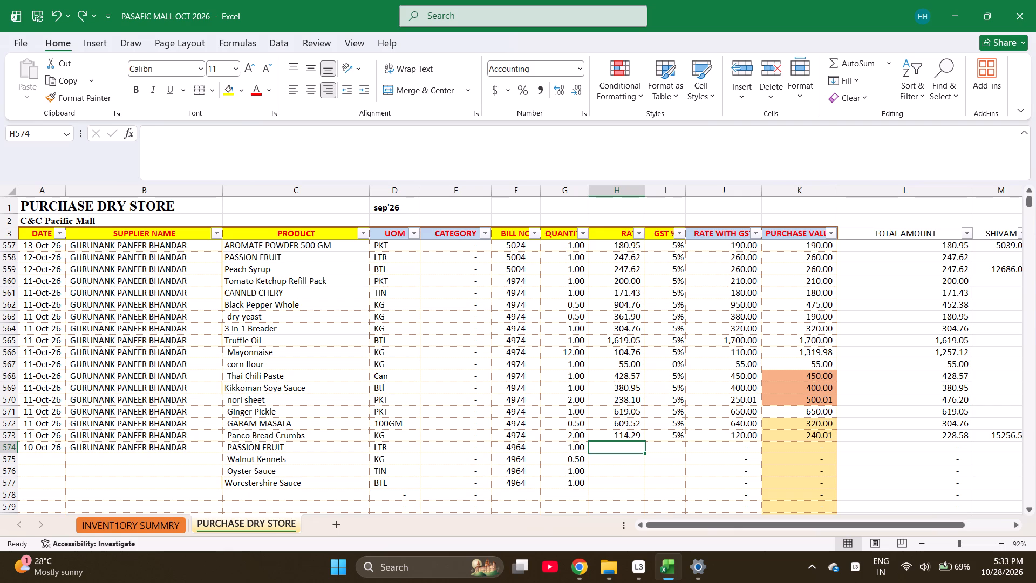
type("247.62")
key("Return")
type("1142.")
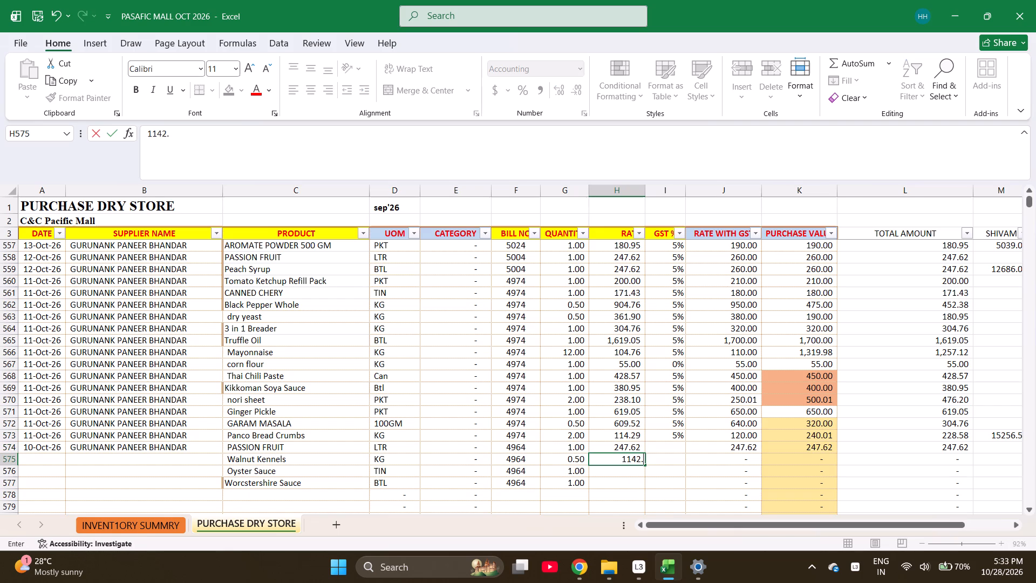
type("86")
key("Return")
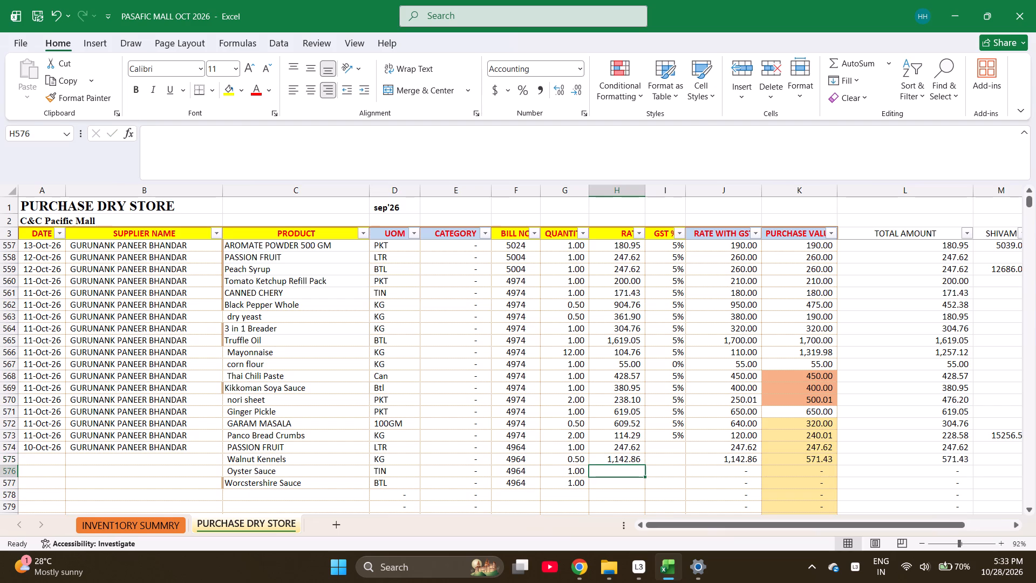
type("228")
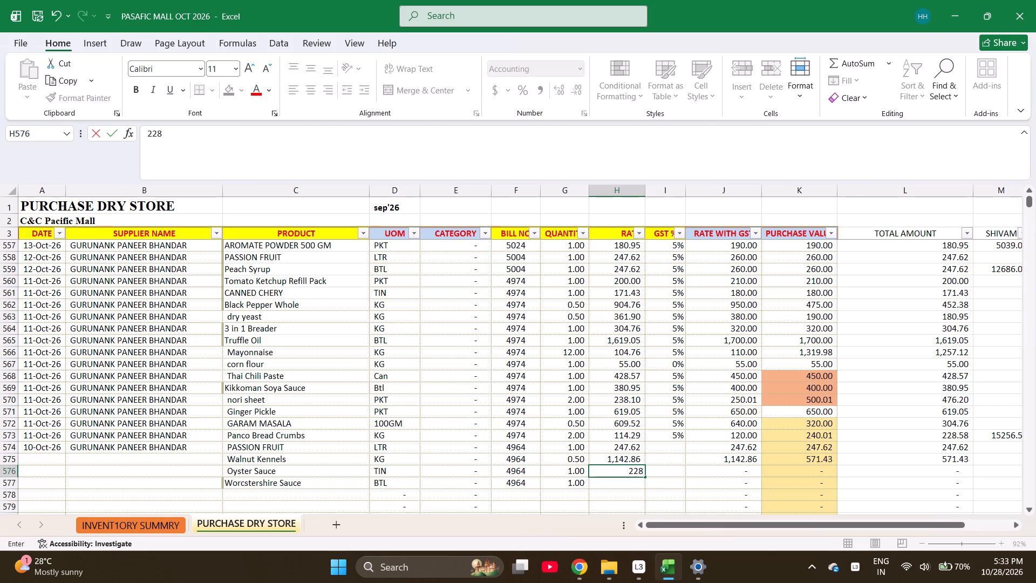
type(".57")
key("Return")
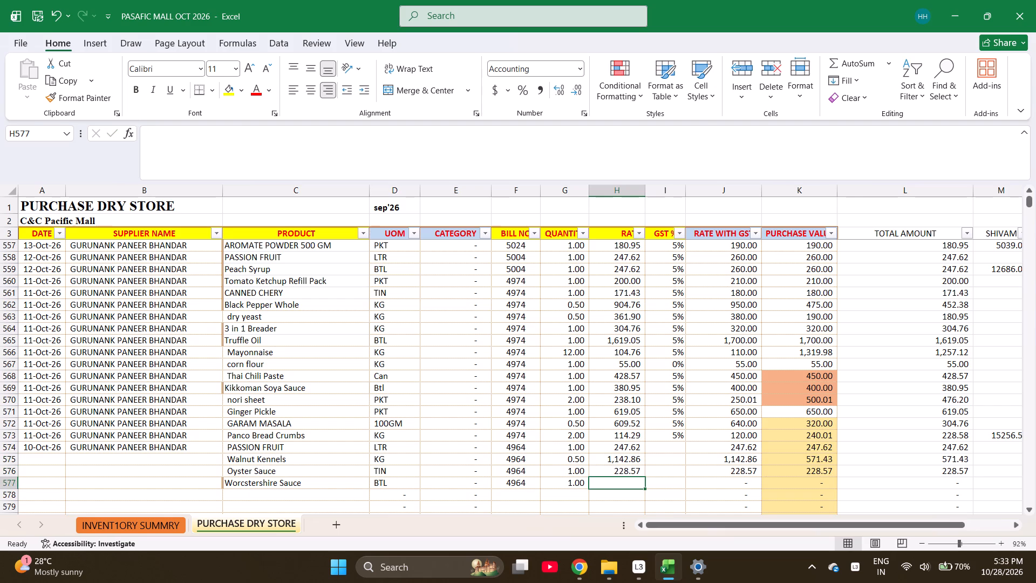
type("228.57")
key("Return")
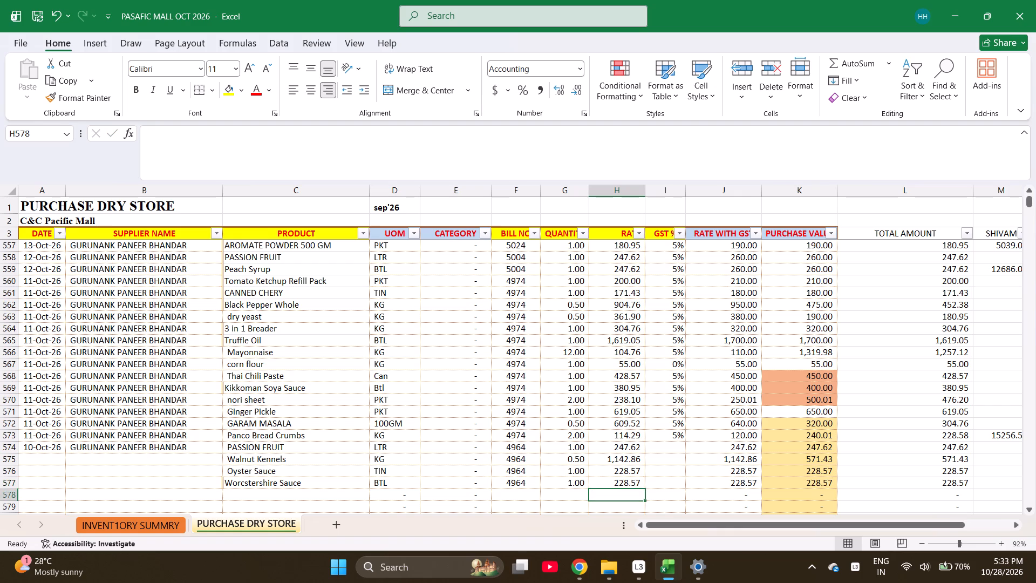
Fill the 5% GST from I573 down through I577 for the bill 4964 products.
key("Right")
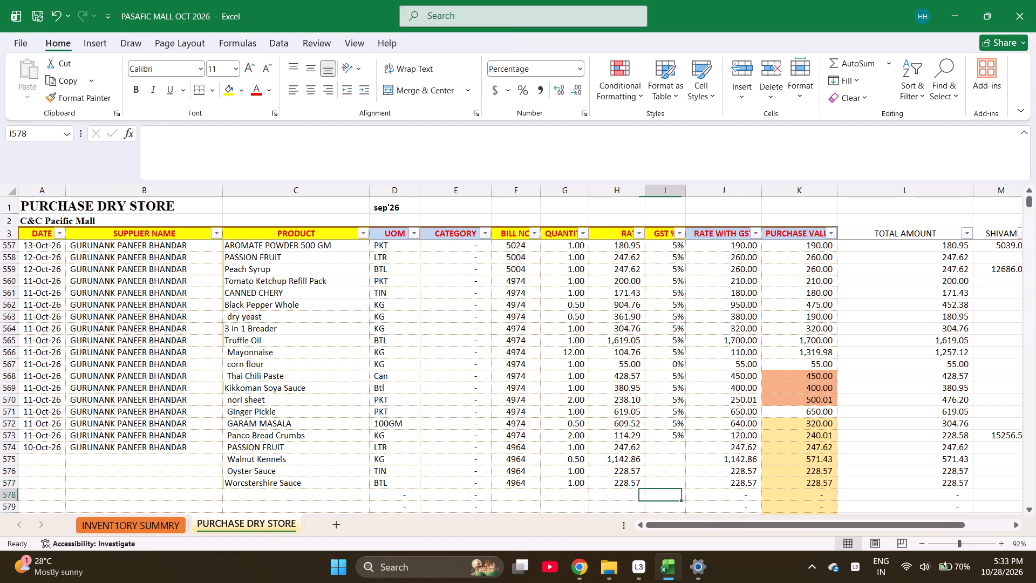
key("Up")
key("Up")
key("Up")
key("Up")
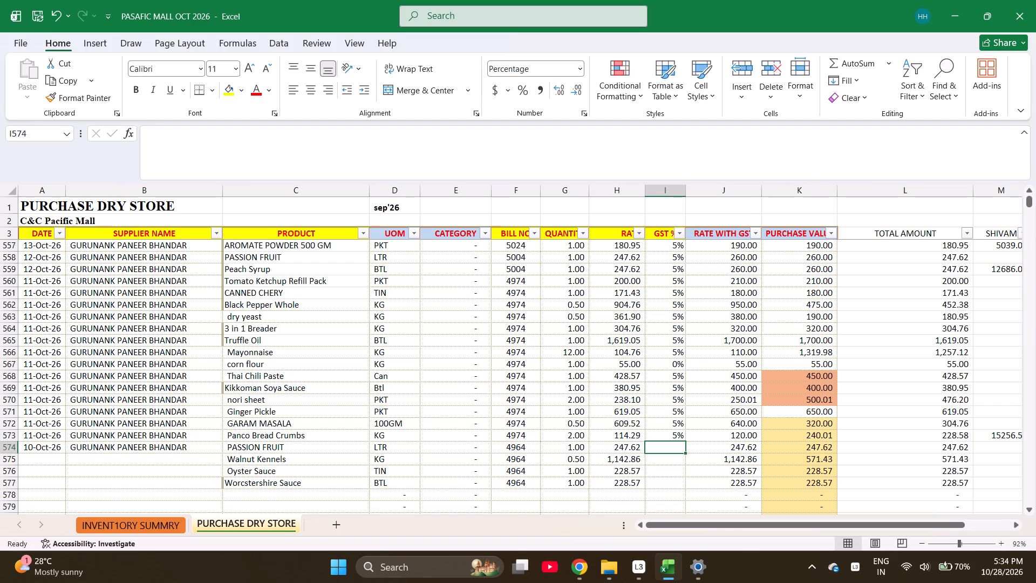
key("Up")
key("shift+Down")
key("shift+Down")
key("shift+Down")
key("shift+Down")
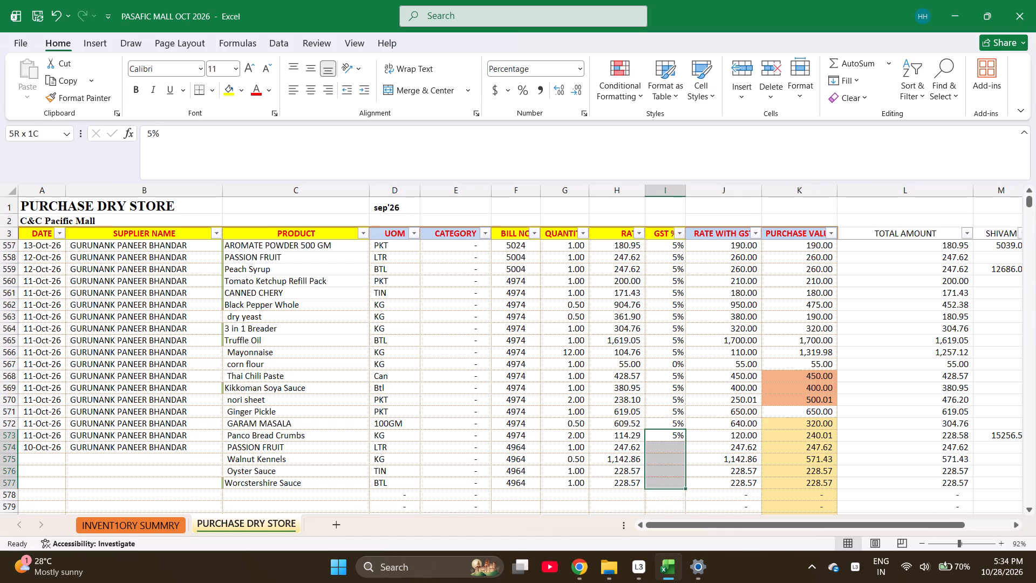
key("shift+Down")
key("shift+Up")
key("ctrl+d")
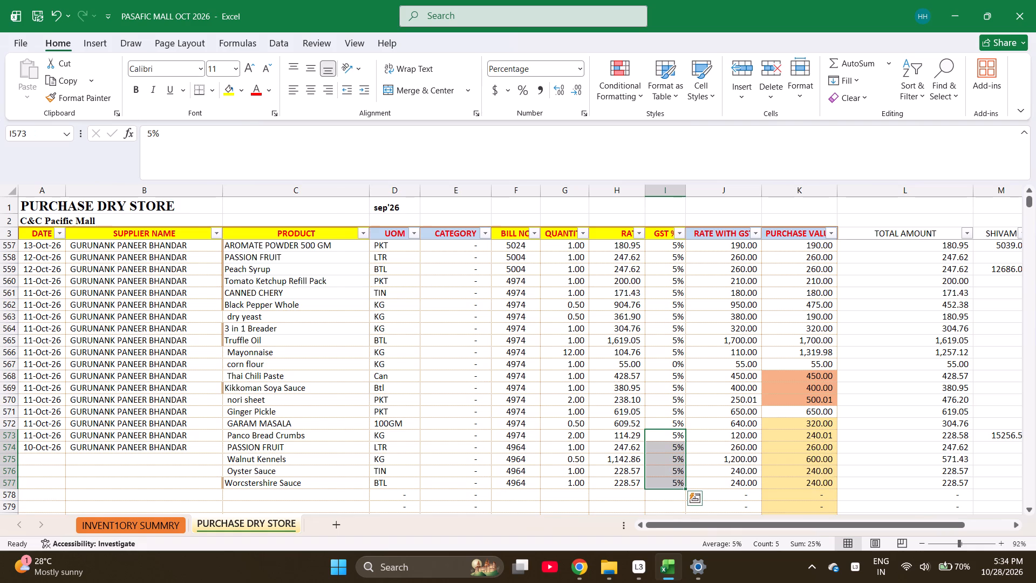
Check the sum of the bill 4964 amounts in L574:L577.
key("ctrl+Right")
key("Left")
key("Left")
key("Left")
key("Left")
key("Left")
key("Left")
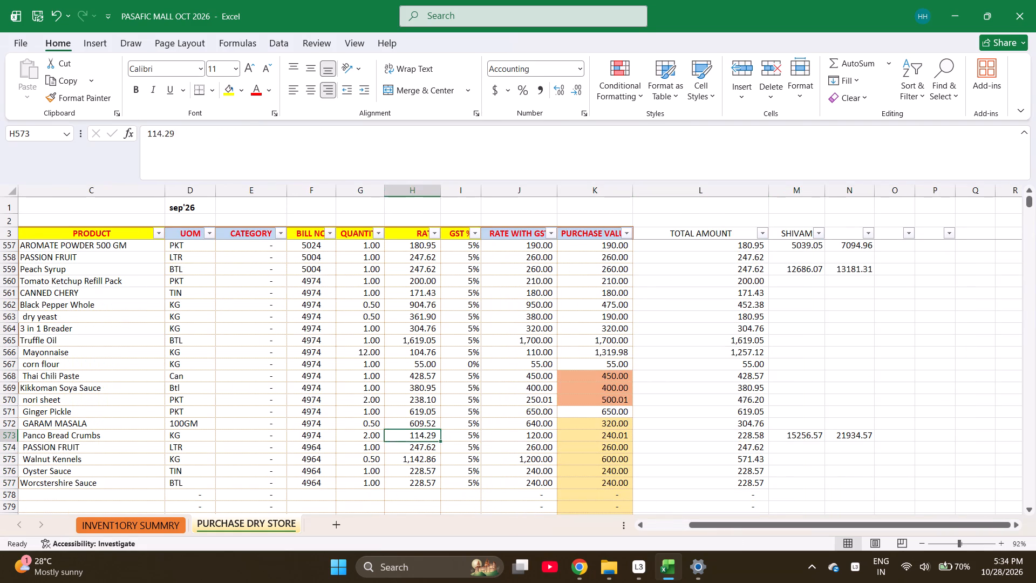
key("Left")
key("Down")
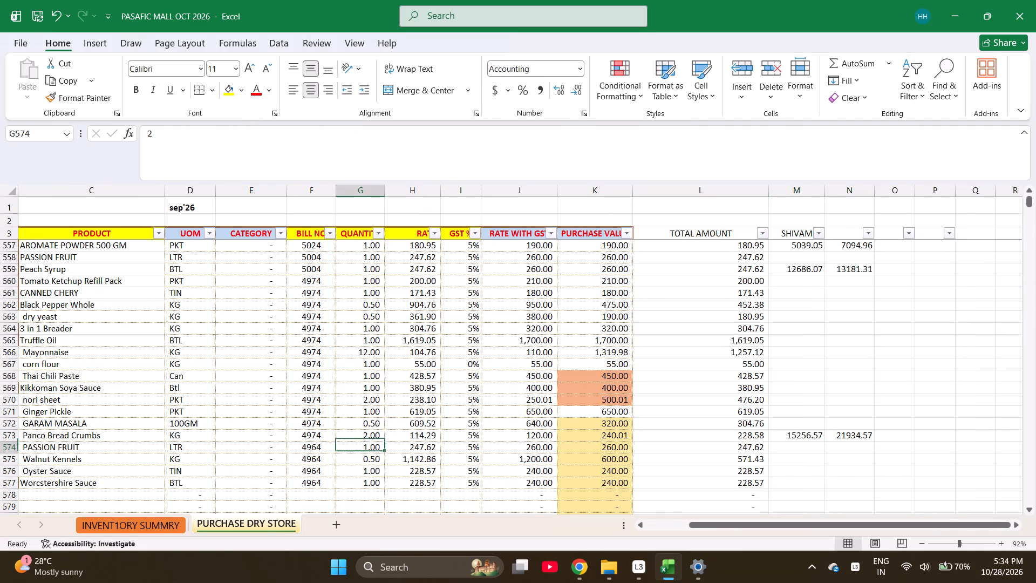
key("Down")
key("Down")
key("Down")
key("Right")
key("Right")
key("Right")
key("Right")
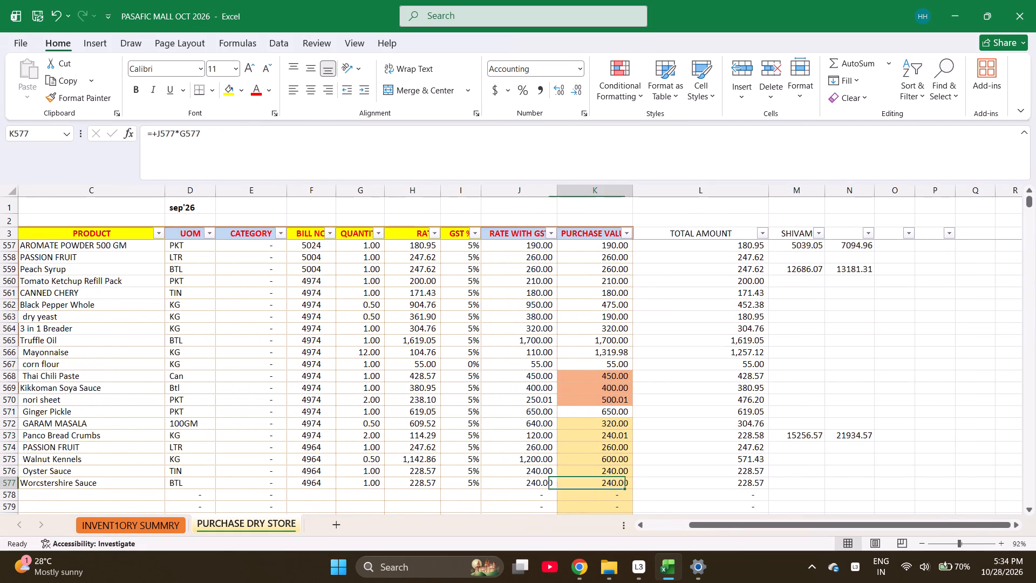
key("Right")
key("shift+Up")
key("shift+Up")
key("shift+Up")
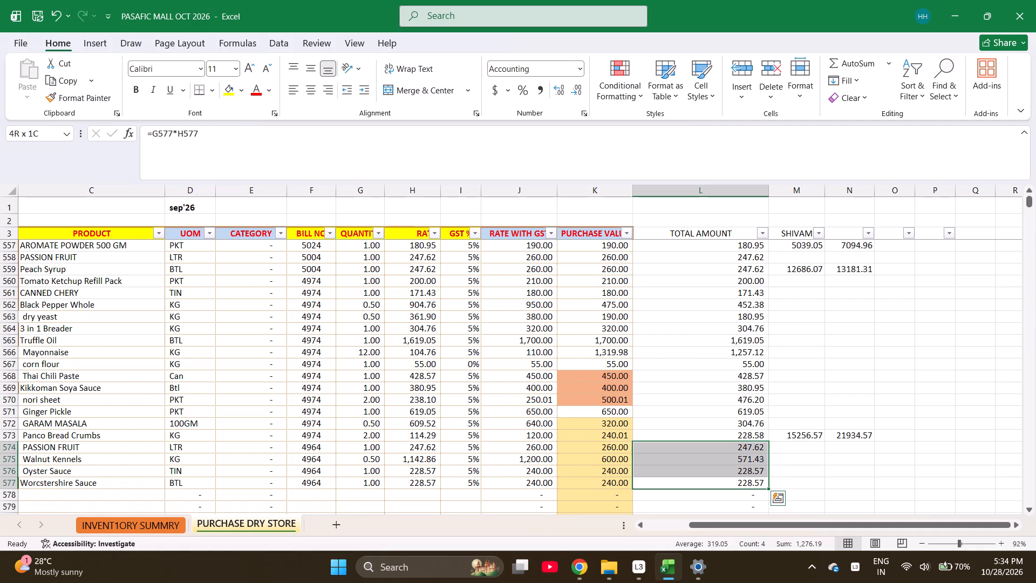
key("shift+Up")
key("shift+Down")
Enter the sum +57600+1180+5920+1440+1180+723.80+685.71 in M577, beside the last bill 4964 product.
key("Right")
key("Right")
key("Left")
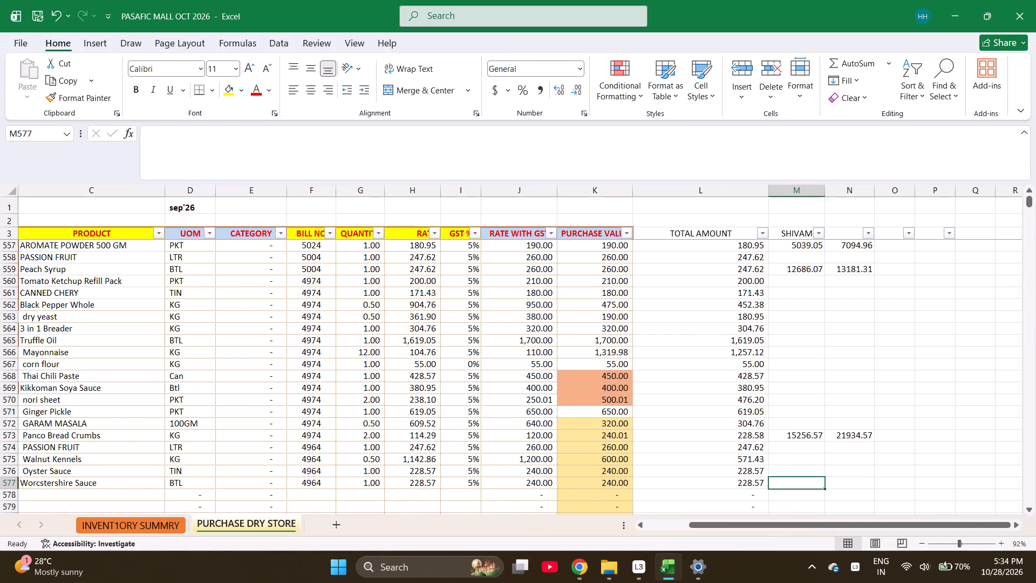
key("plus")
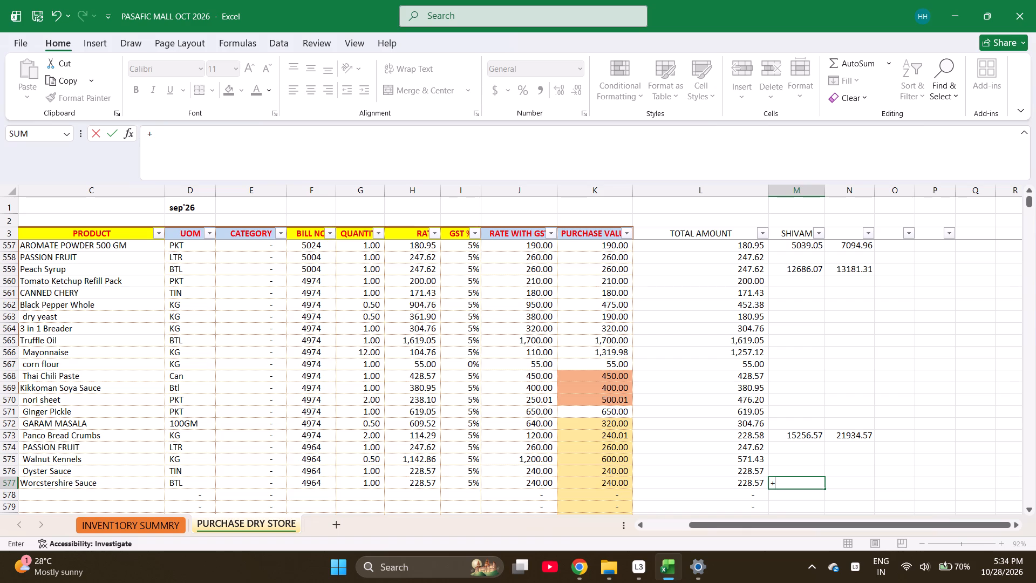
type("57600+118")
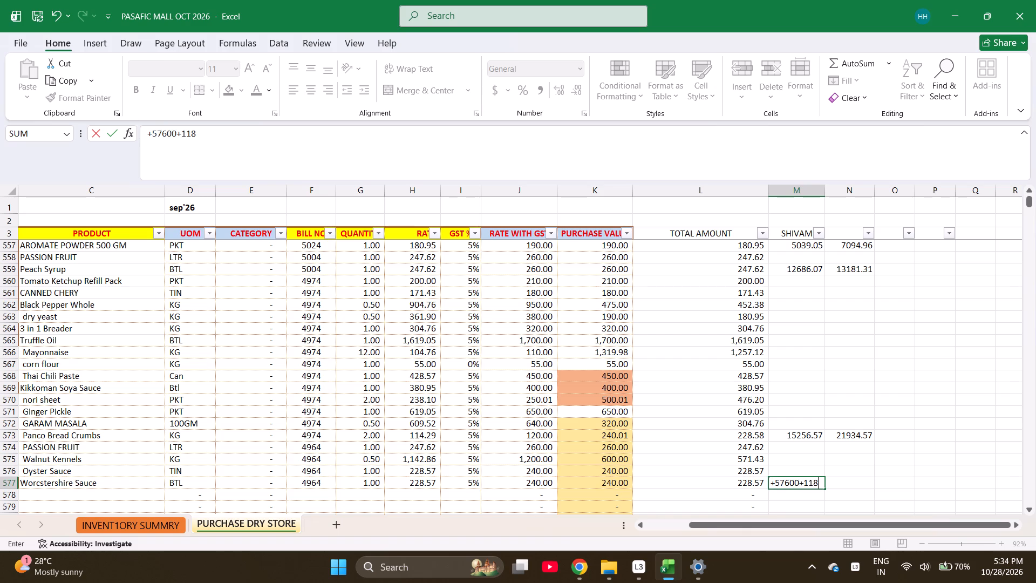
key("plus")
key("BackSpace")
type("0+")
type("5920")
key("plus")
type("1440+")
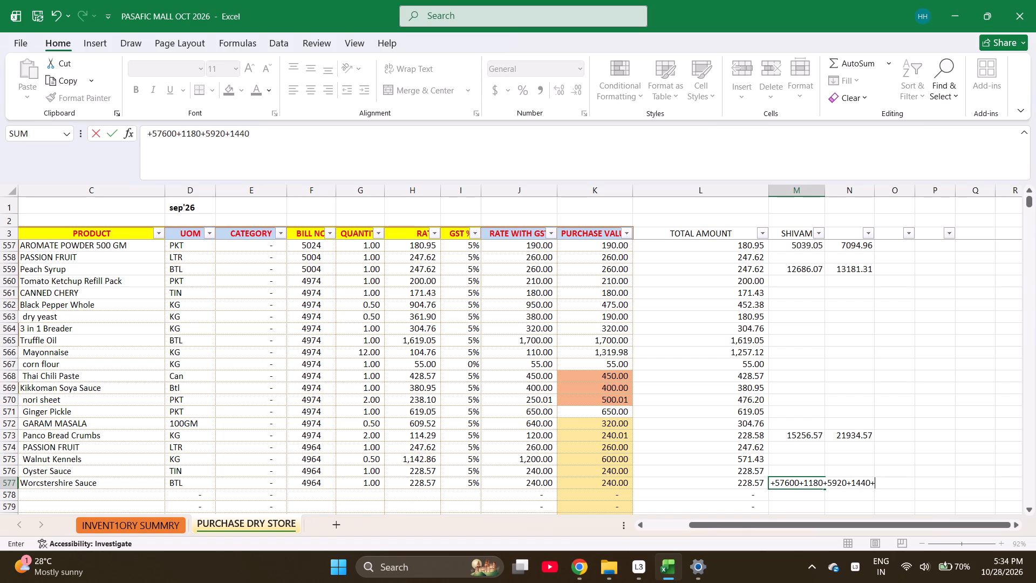
type("1180+")
type("723.80+")
type("685.71")
key("Return")
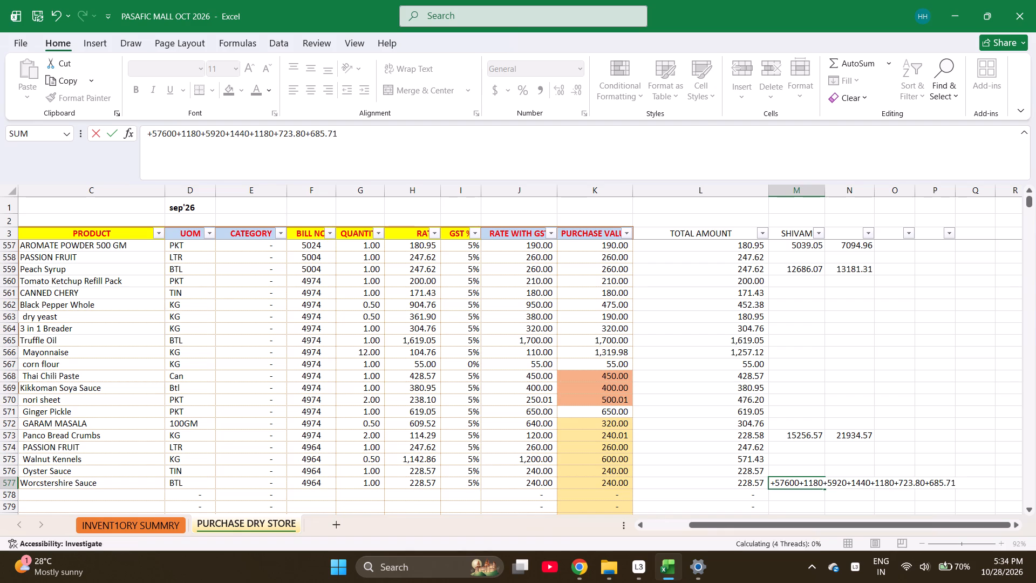
Check the sum of the bill 4964 amounts in L574:L577 again.
key("Up")
key("Right")
key("Left")
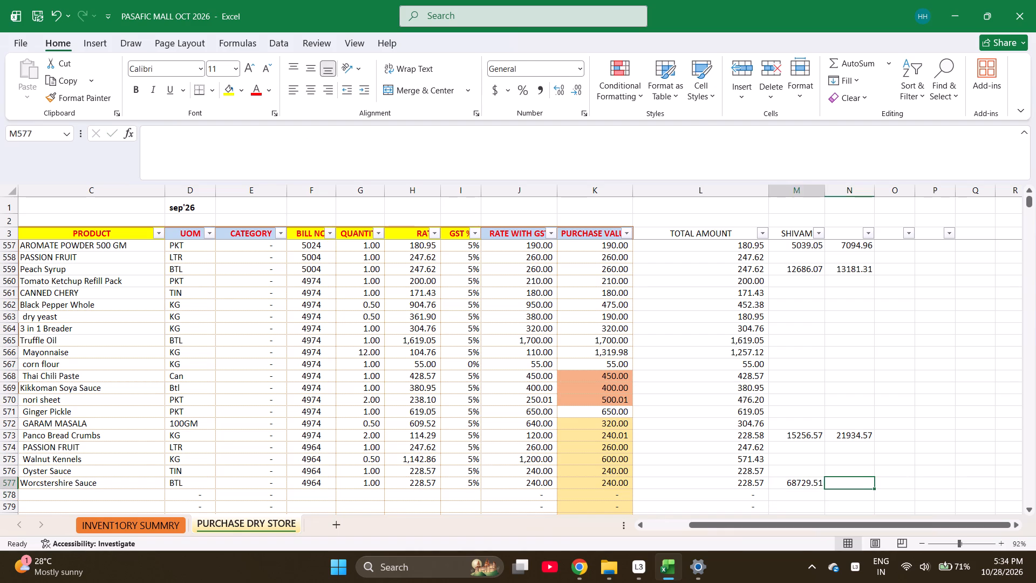
key("Left")
key("shift+Up")
key("shift+Up")
key("shift+Up")
key("shift+Up")
key("shift+Down")
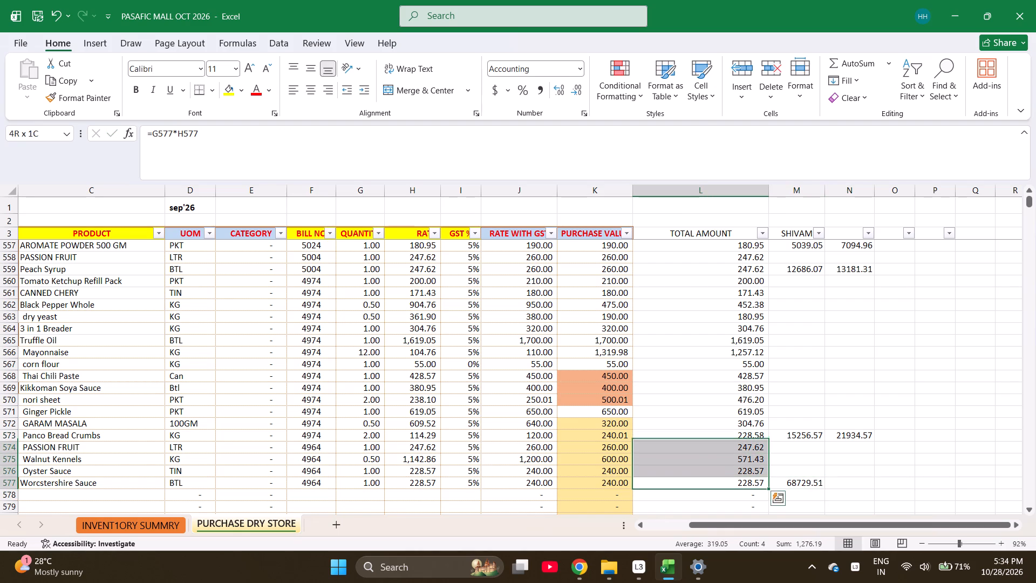
key("shift+Down")
key("shift+Up")
Enter the formula =1276.19+M577 in N577.
key("Right")
key("Right")
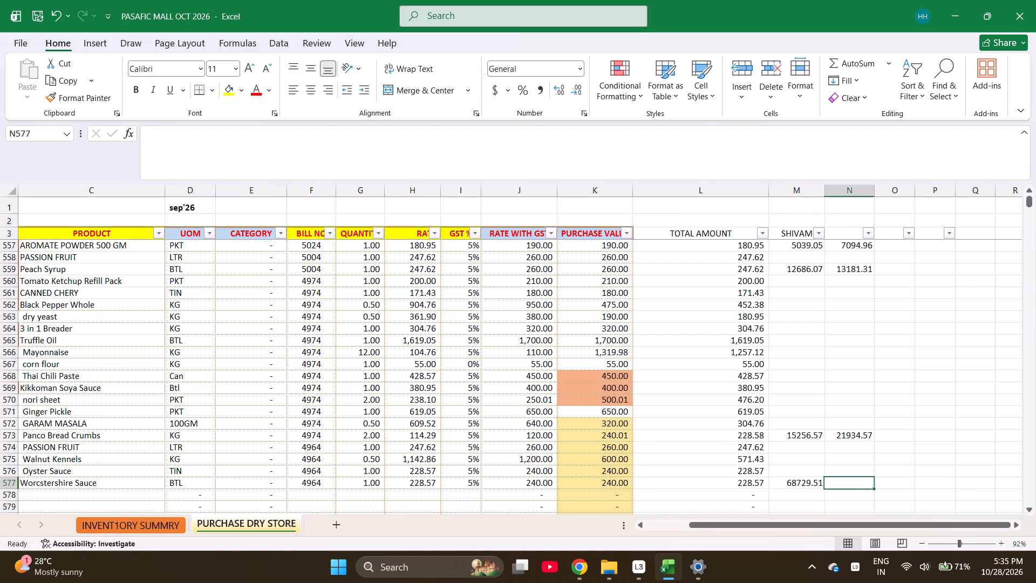
type("+1276.19")
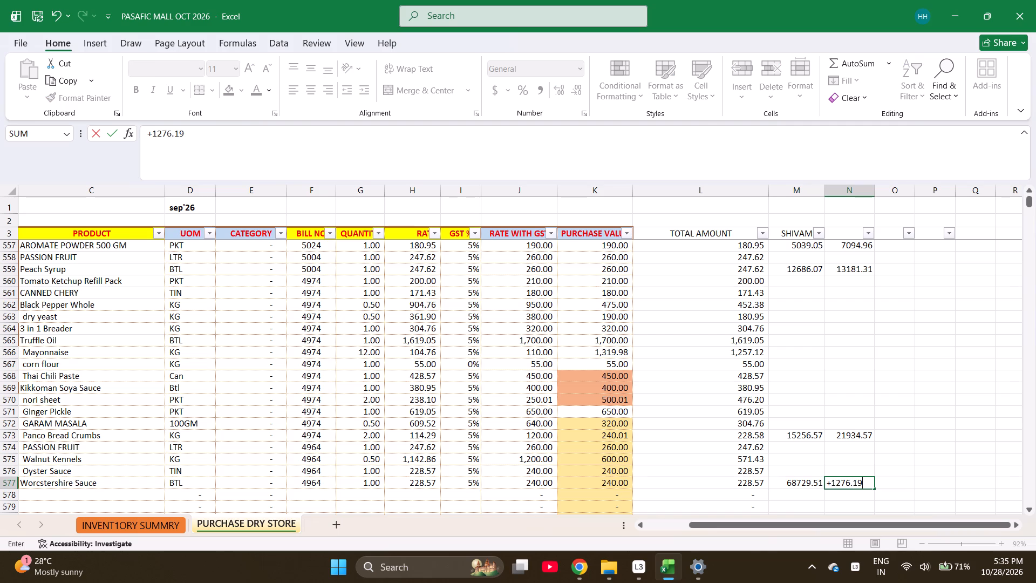
key("Left")
key("Right")
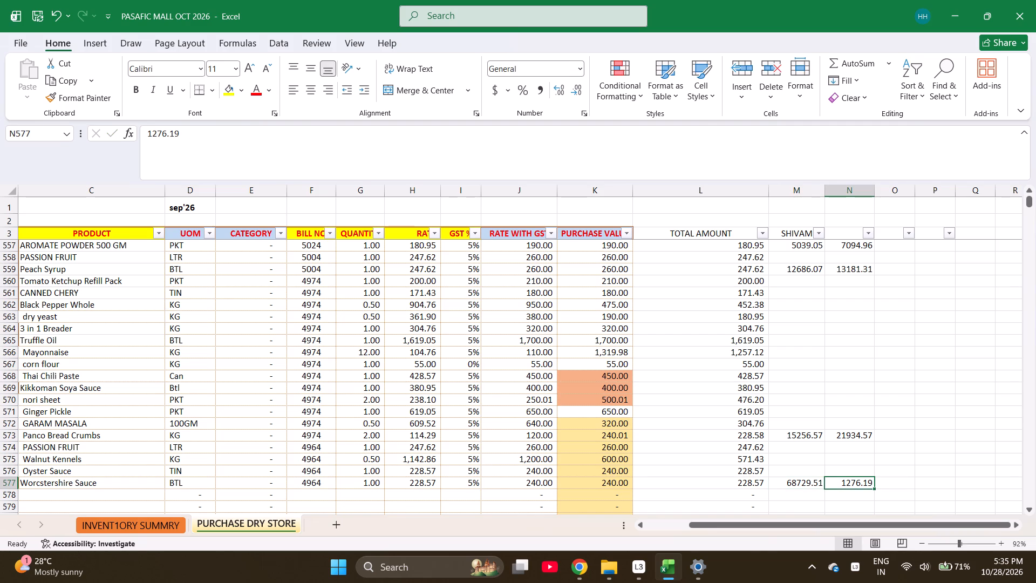
type("+1276.19")
key("Left")
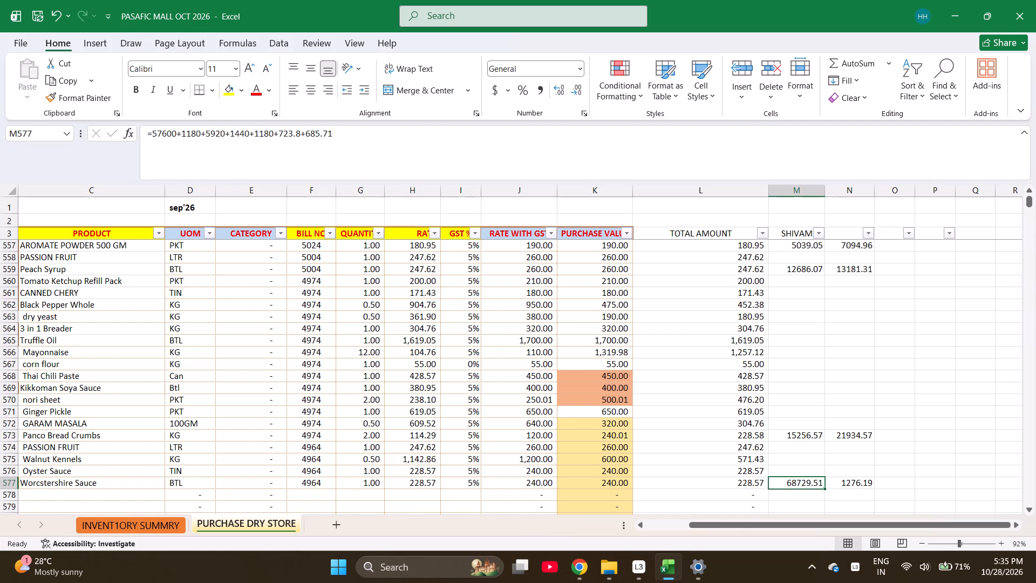
key("Right")
type("=1276.19")
key("plus")
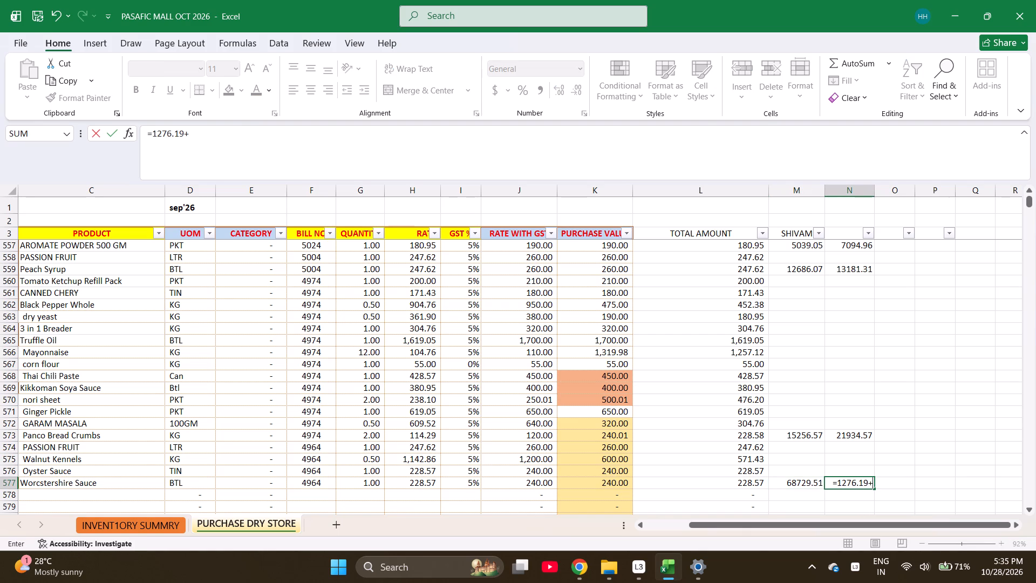
key("Left")
key("Return")
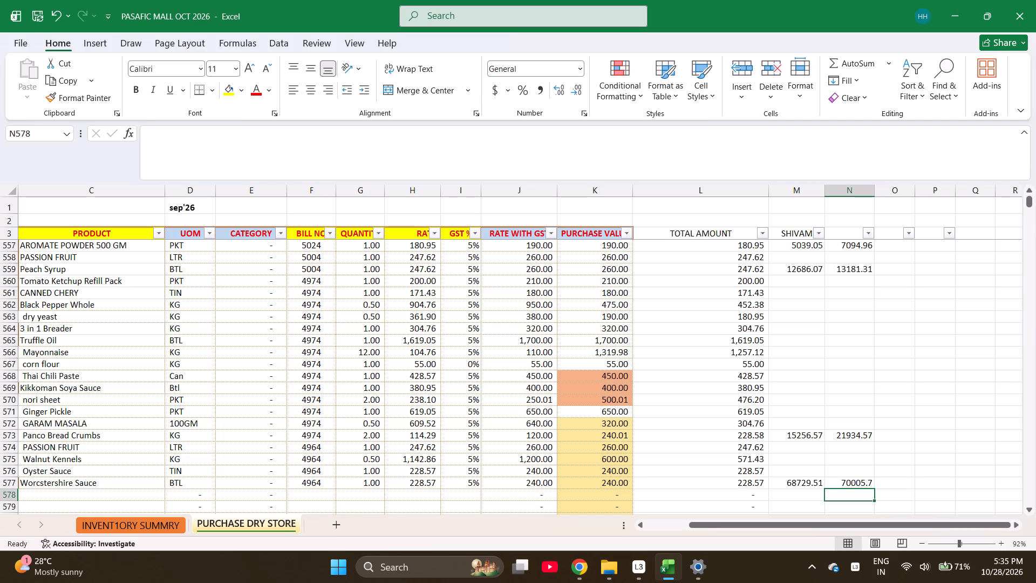
Correct the first amount in M577's formula to 5760.
key("Up")
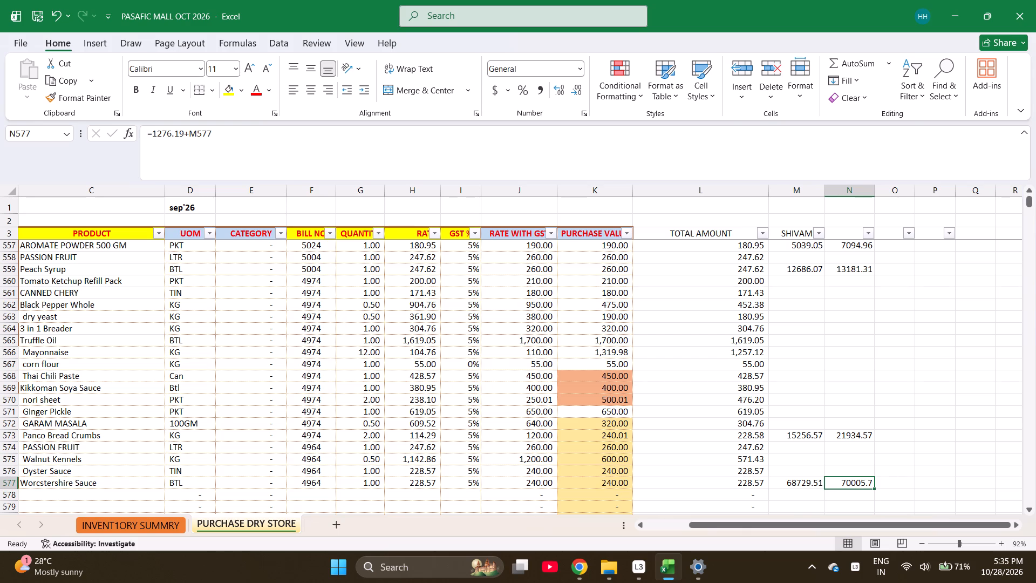
key("Left")
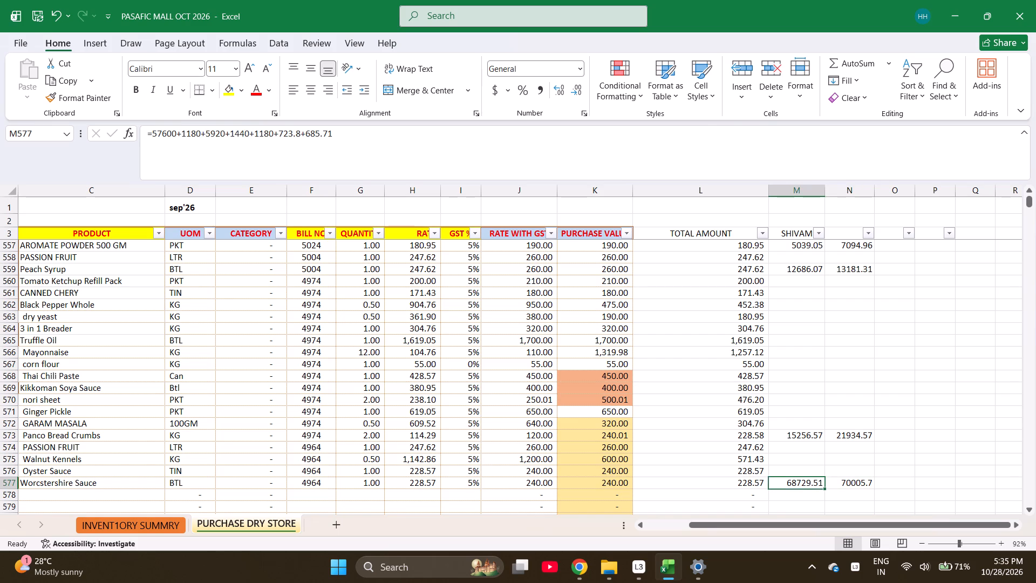
left_click(170, 134)
key("BackSpace")
key("Return")
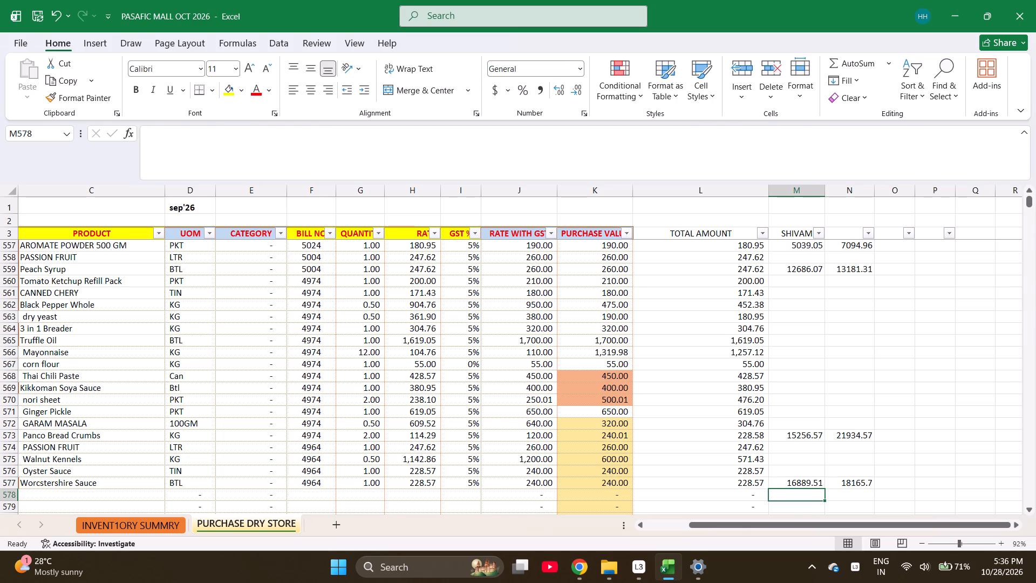
Fill the date 10-Oct-26 and supplier GURUNANK PANEER BHANDAR from row 574 down through row 577.
key("ctrl+Left")
key("ctrl+Left")
key("ctrl+Left")
key("ctrl+Left")
key("ctrl+Left")
key("ctrl+Left")
key("ctrl+Left")
key("ctrl+Left")
key("ctrl+Left")
key("ctrl+Left")
key("ctrl+Left")
key("ctrl+Left")
key("ctrl+Left")
key("ctrl+Left")
key("ctrl+Left")
key("ctrl+Left")
key("ctrl+Left")
key("ctrl+Left")
key("ctrl+Left")
key("ctrl+Up")
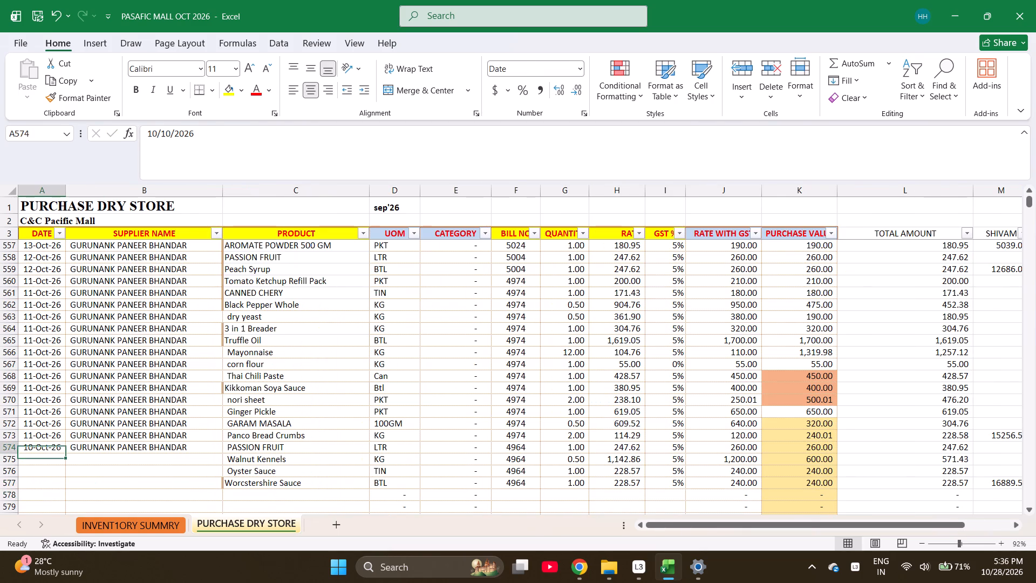
key("shift+Right")
key("shift+Down")
key("shift+Down")
key("shift+Down")
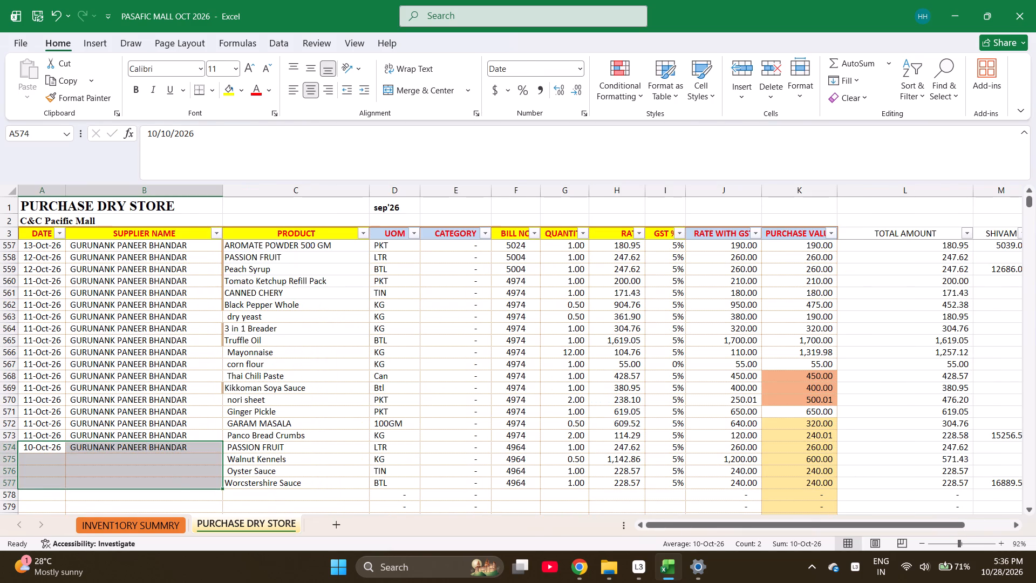
key("ctrl+d")
key("ctrl+Down")
key("Down")
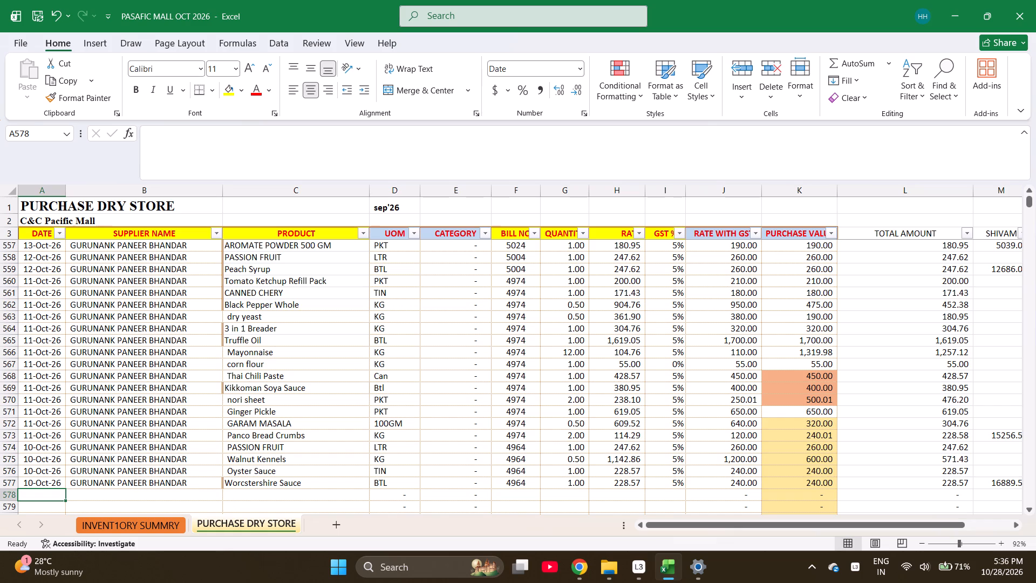
Search the BILL NO column filter for 4922 without applying a filter.
left_click(533, 234)
key("e")
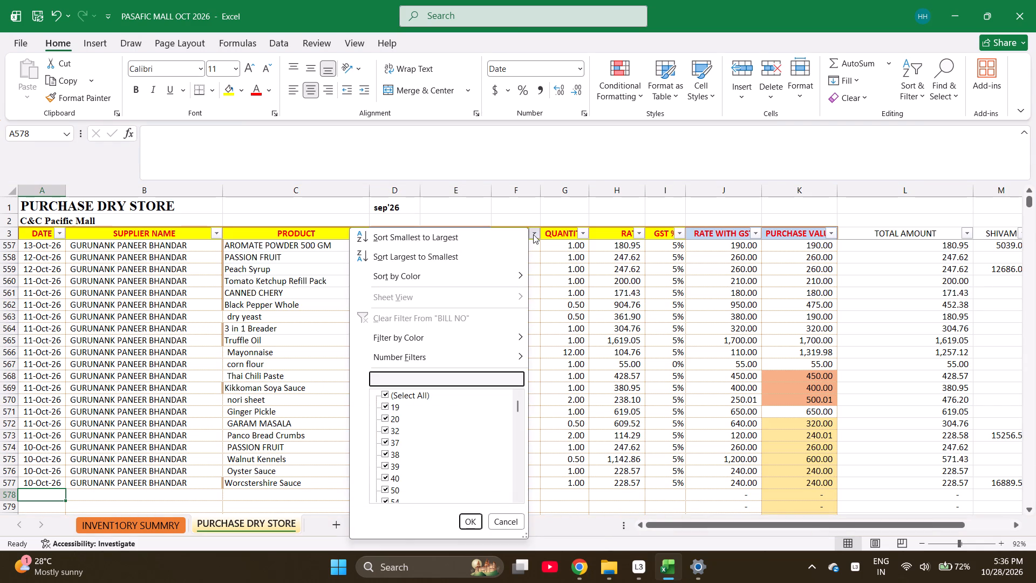
key("7")
key("BackSpace")
type("4922")
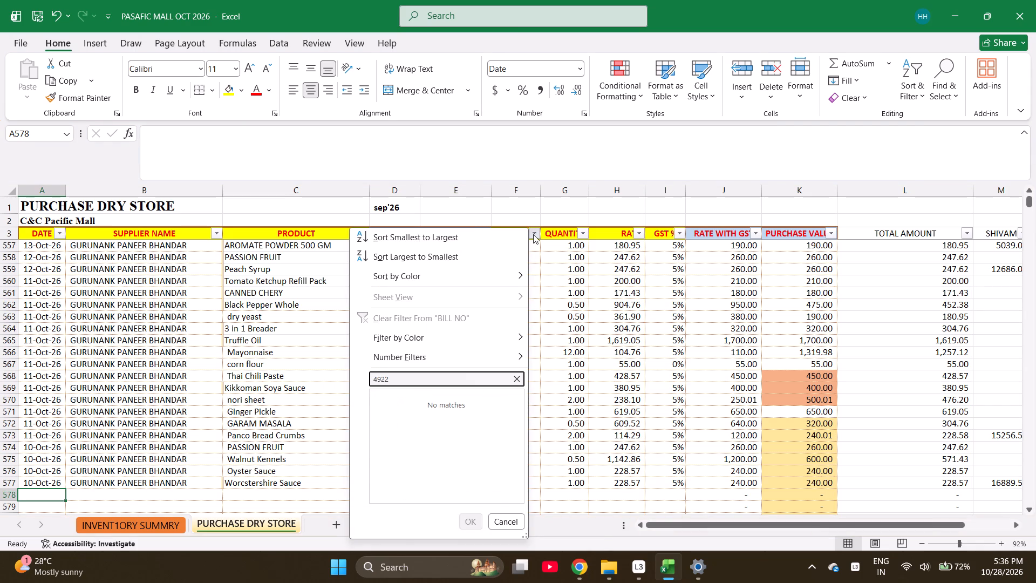
key("Escape")
key("Escape")
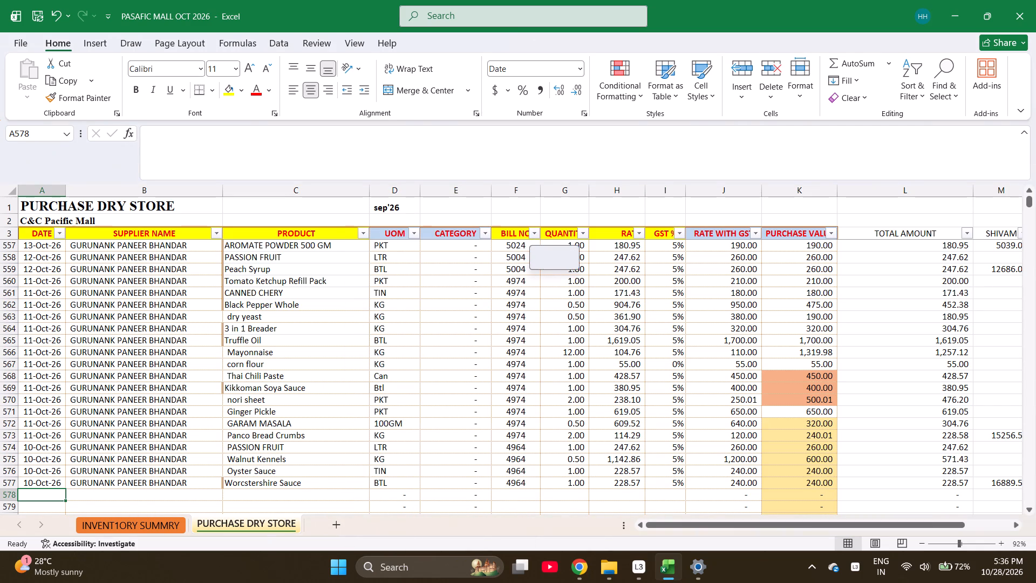
Enter the date 9-Oct-26 in A578 and copy the supplier GURUNANK PANEER BHANDAR down into B578.
type("10-9-2026")
key("Right")
key("ctrl+d")
Find Bay Leaf in the inventory summary sheet and copy it into C578 of the purchase dry store sheet.
key("Right")
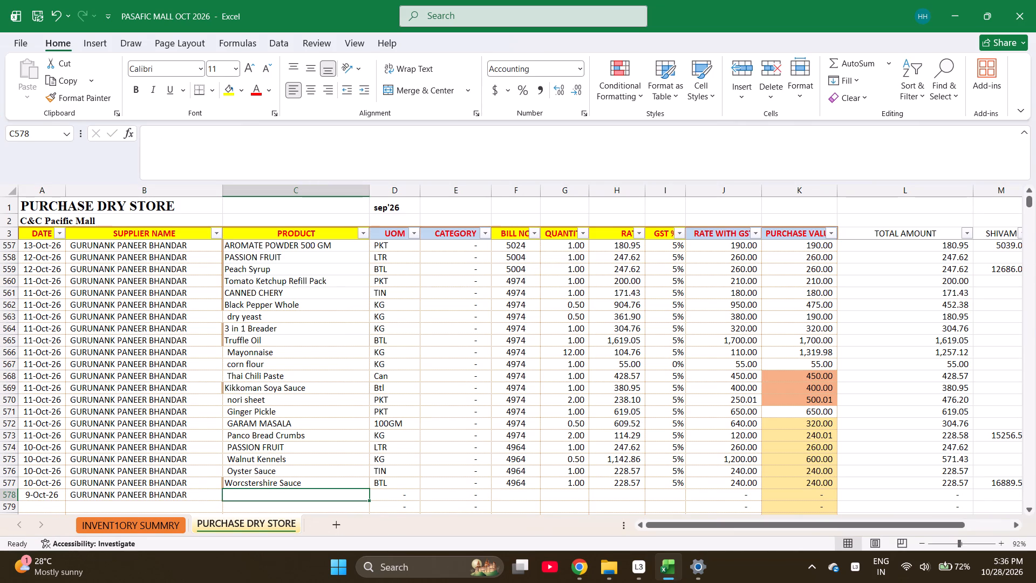
key("ctrl+Page_Up")
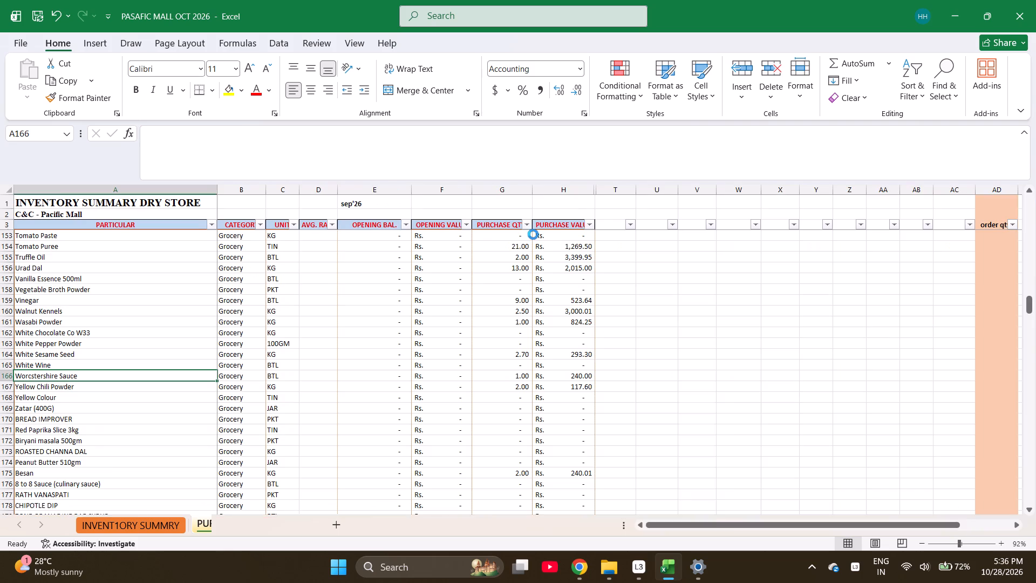
key("ctrl+f")
type("BAY")
key("Return")
key("Escape")
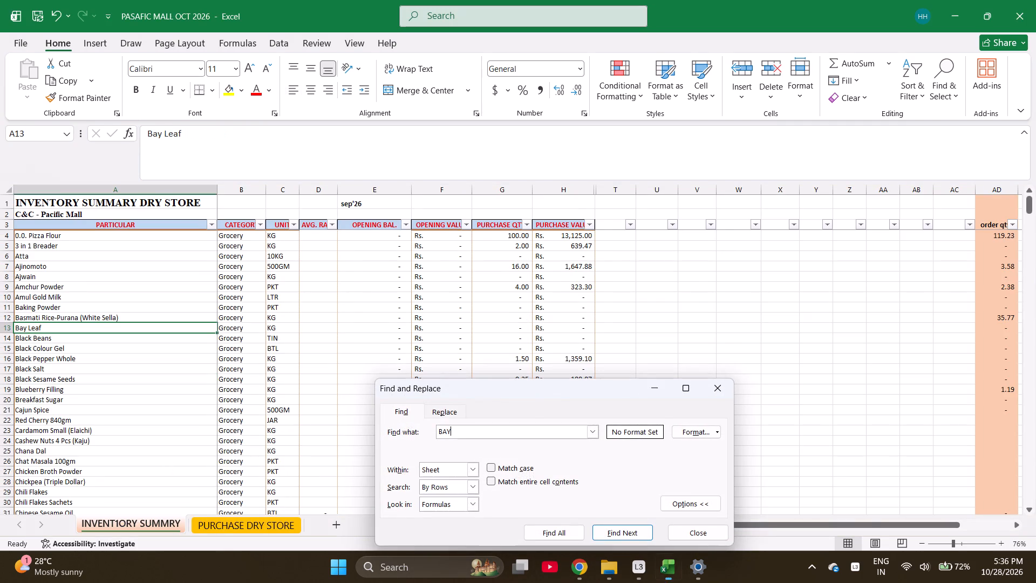
key("ctrl+c")
key("ctrl+Page_Down")
key("Return")
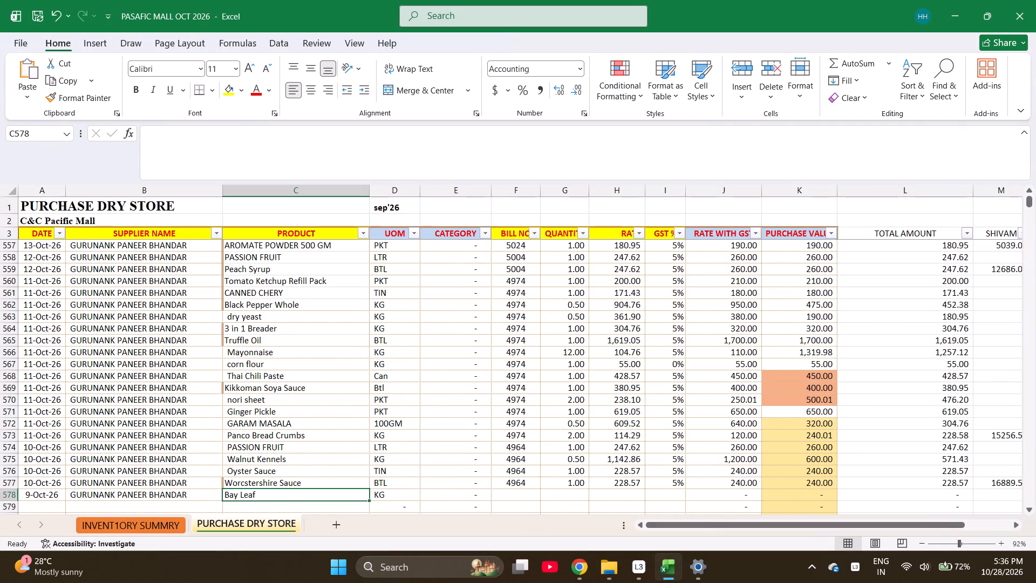
Enter the product Cashew Nuts 4 Pcs (Kaju) in C579.
key("Down")
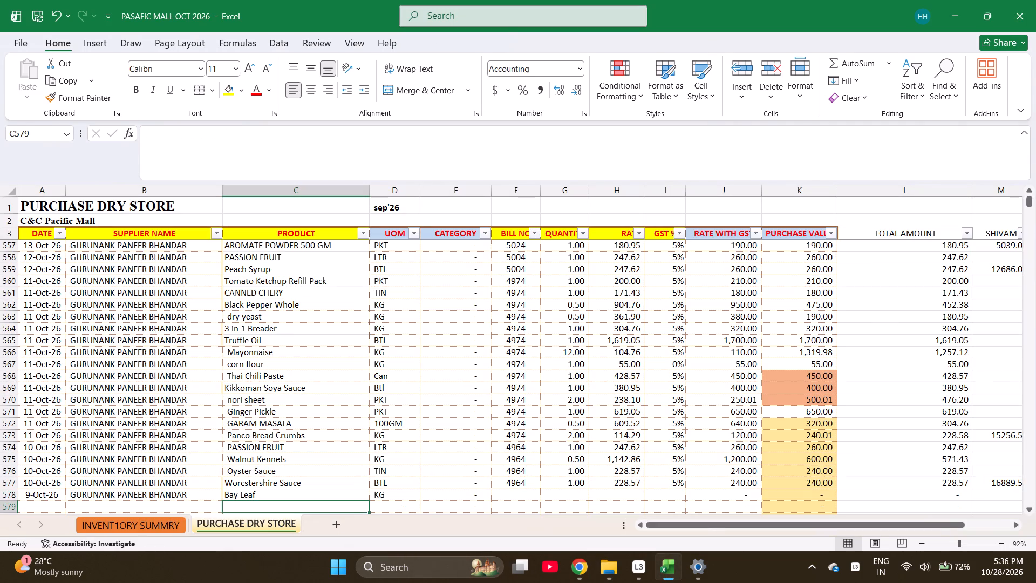
type("CAS")
key("Return")
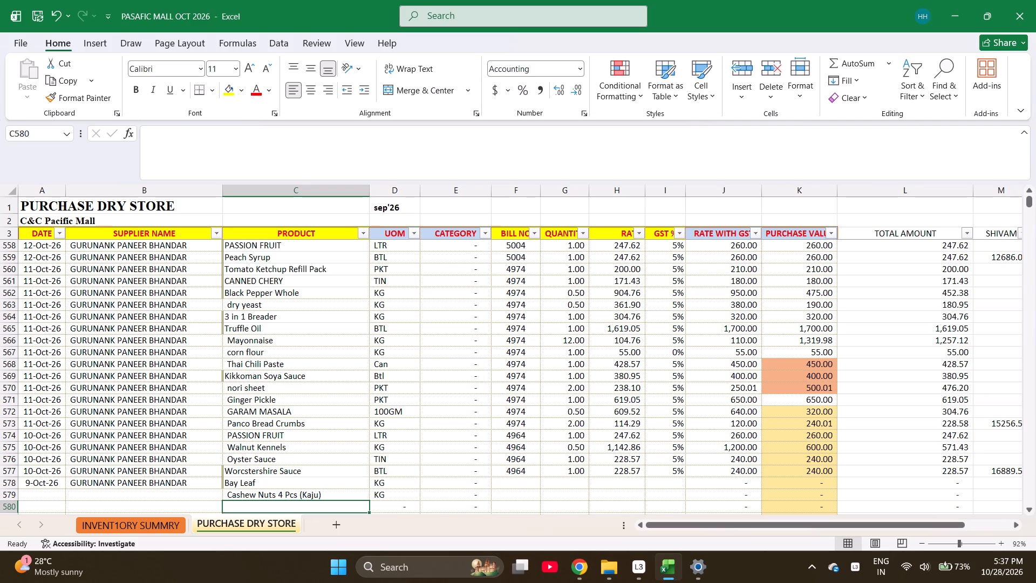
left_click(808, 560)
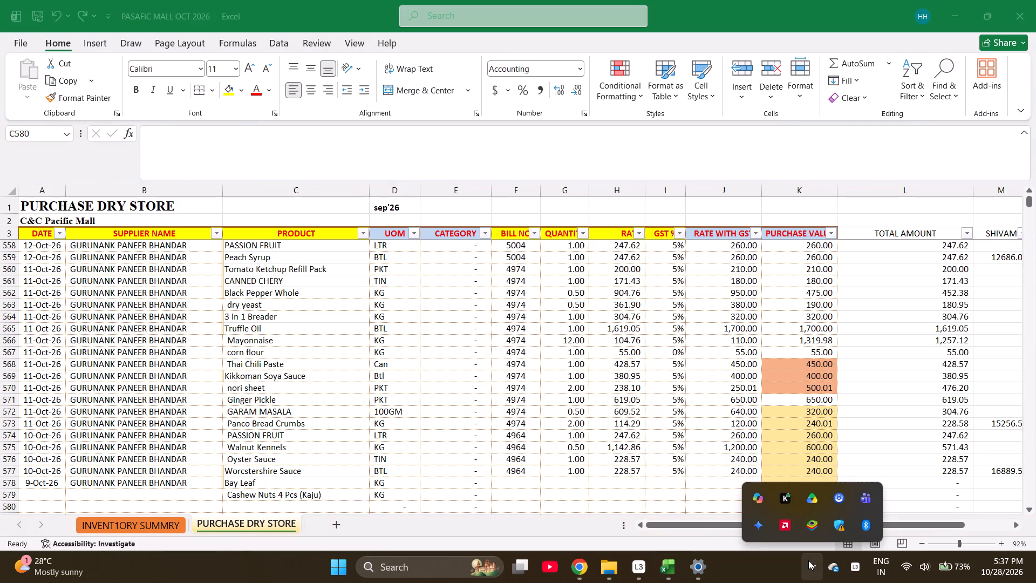
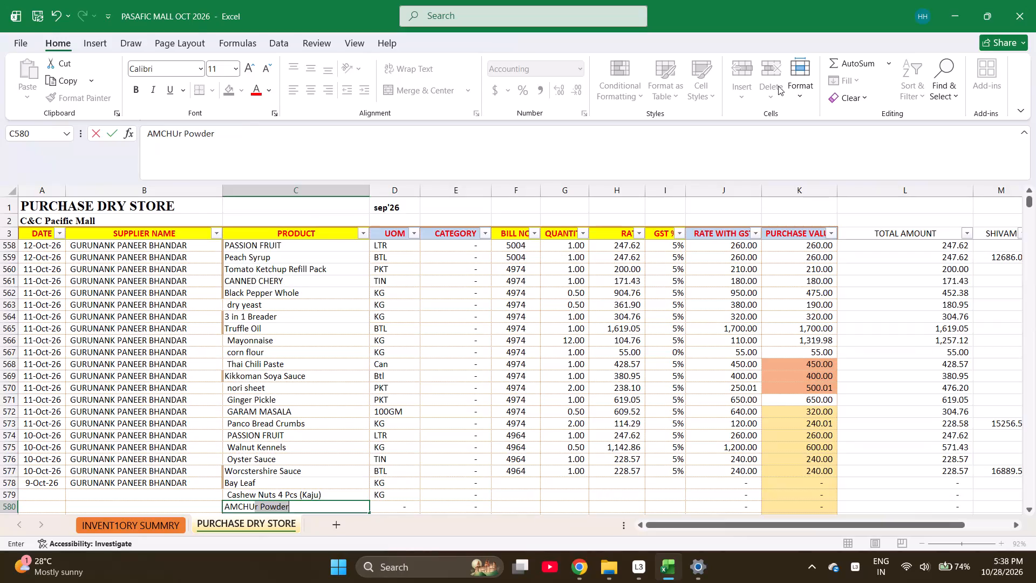
Enter the products Amchur Powder, Walnut Kennels, CHANA DAL, White Sesame Seed and 3 in 1 Breader down C580 to C584.
key("Return")
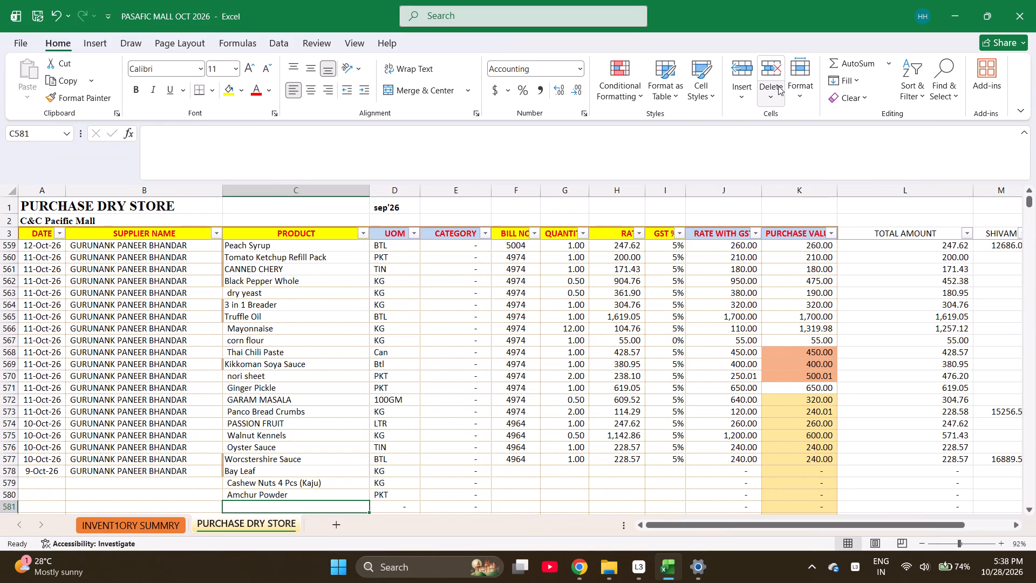
type("WAL")
key("Return")
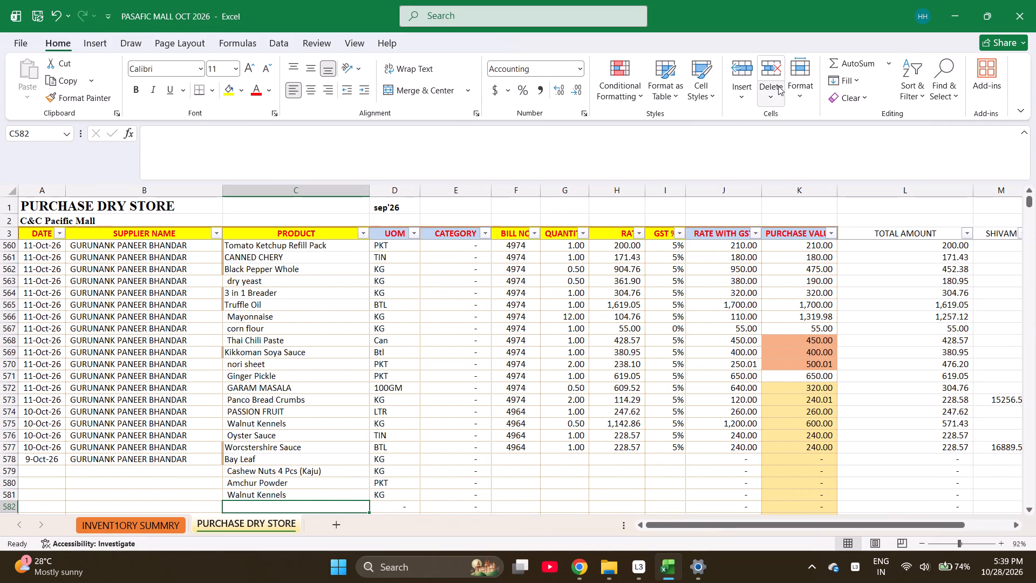
type("CHAN")
key("Return")
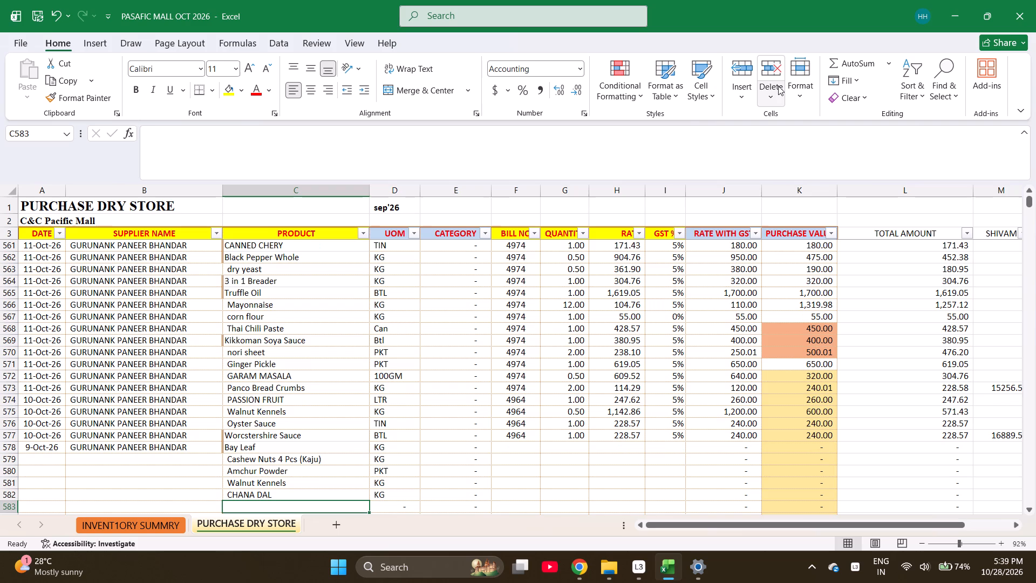
type("WHITE SE")
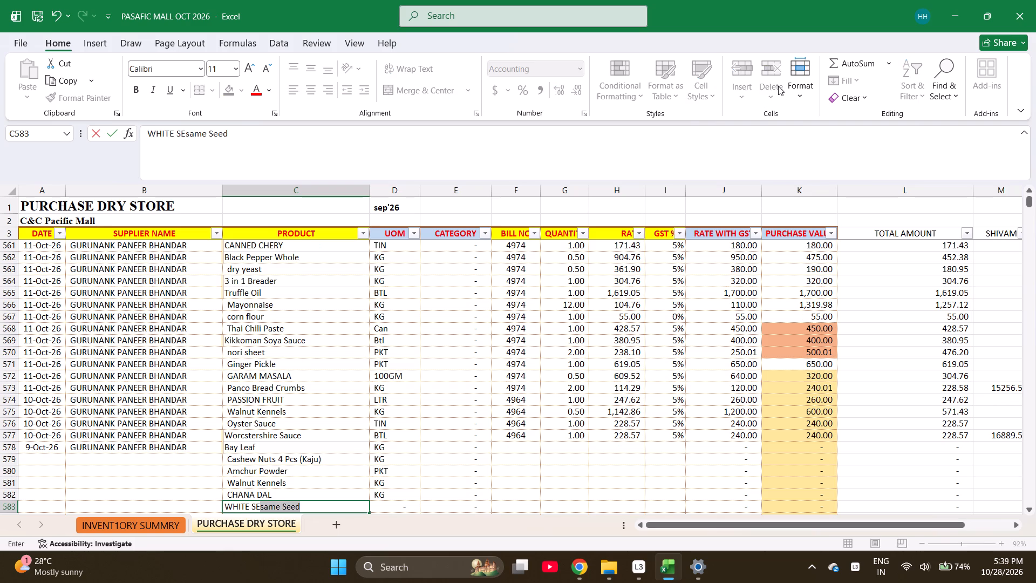
key("Return")
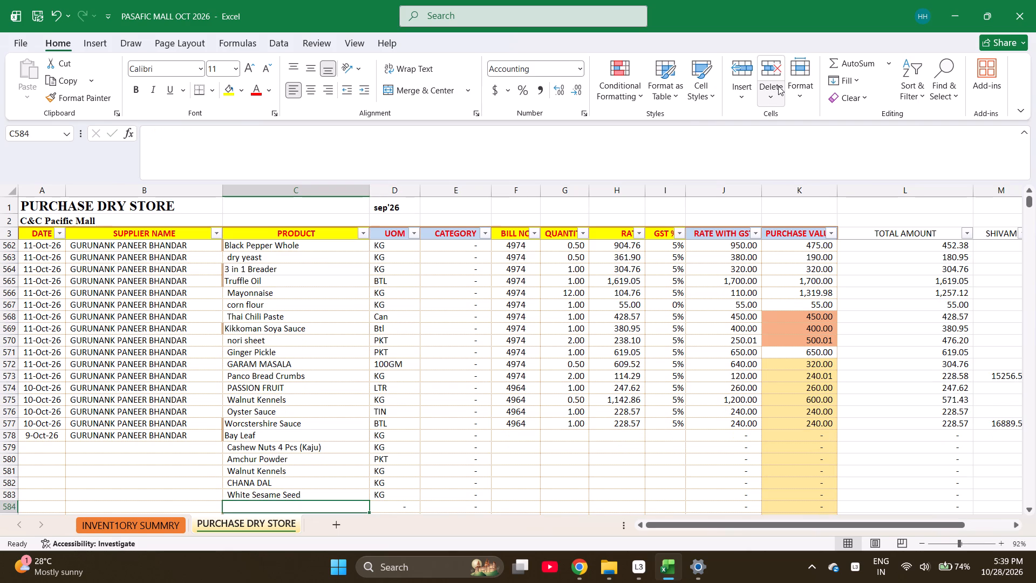
type("3")
key("space")
type("IN")
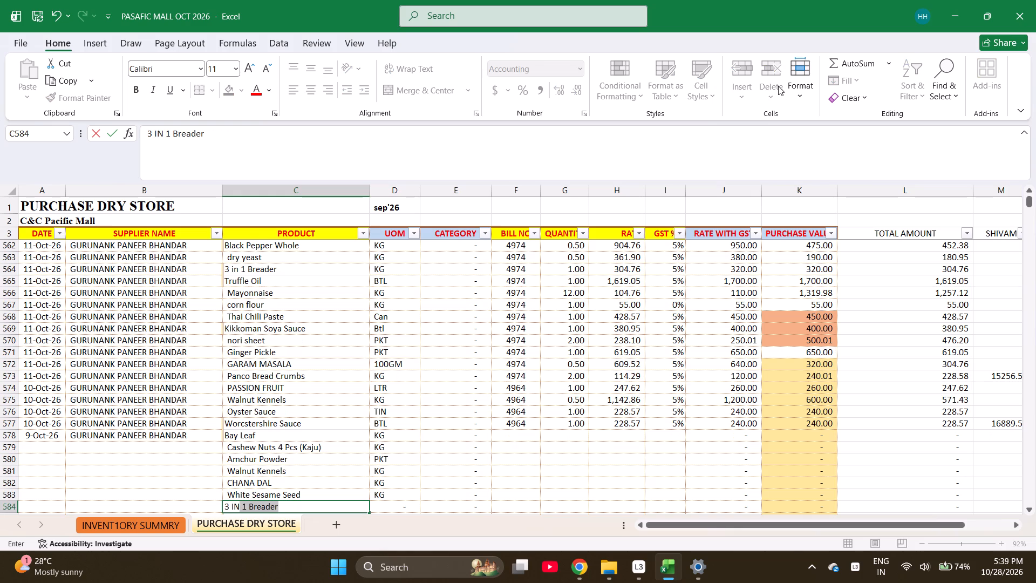
key("Return")
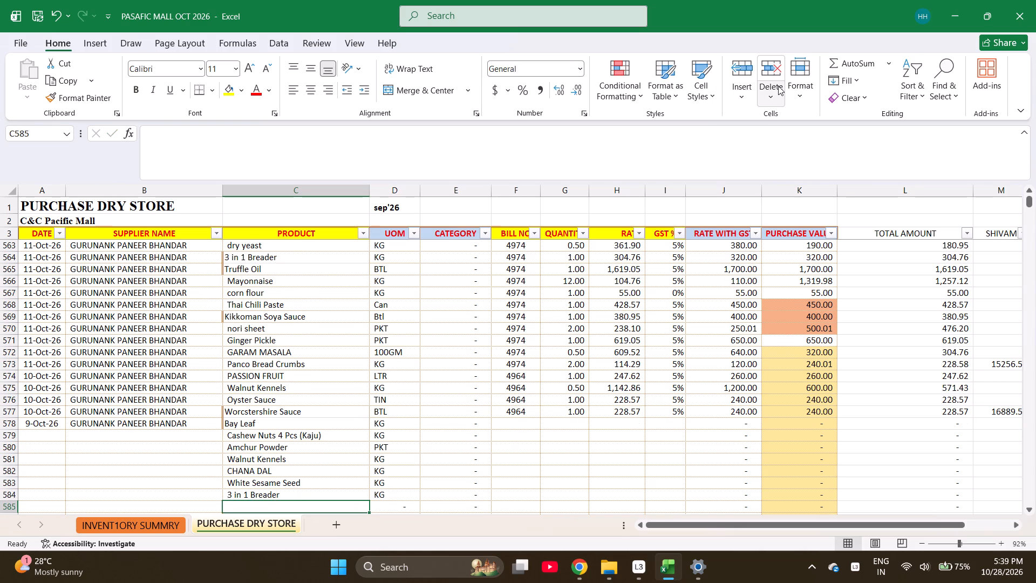
Find Cucumber Syrup in the inventory summary sheet and copy it into C585 of the purchase dry store sheet.
key("ctrl+Page_Up")
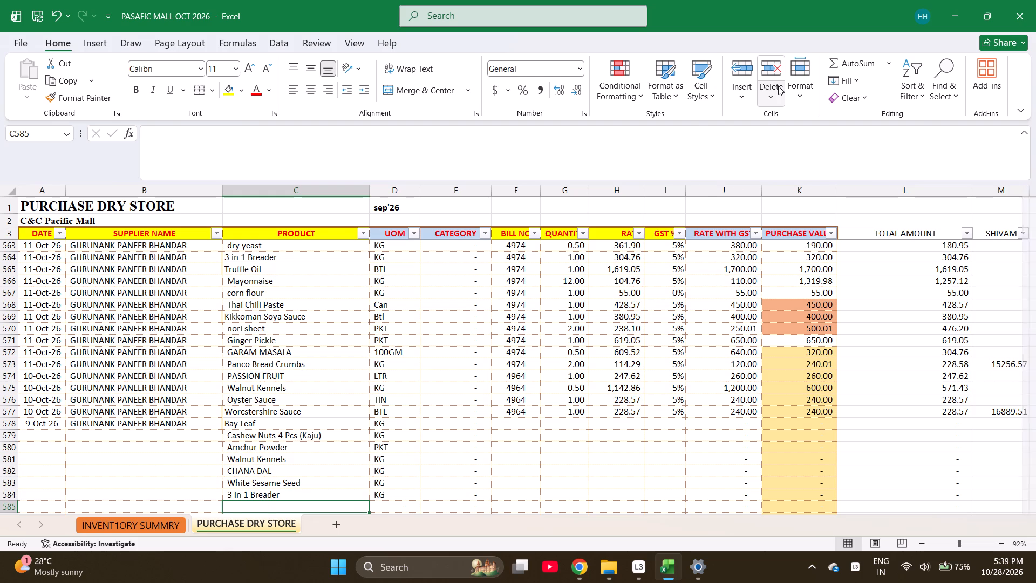
key("ctrl+f")
type("CUC")
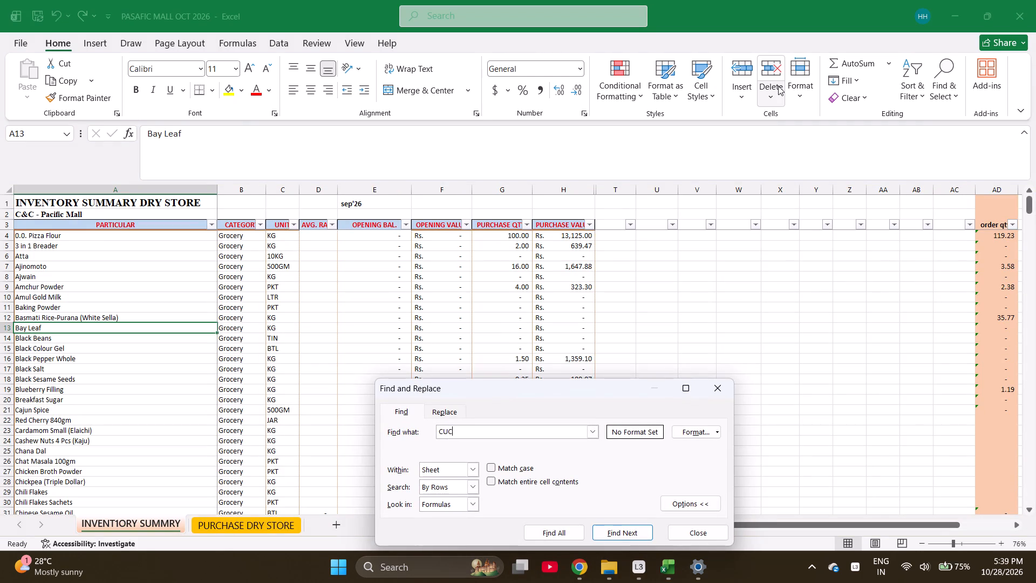
key("Return")
key("Escape")
key("ctrl+c")
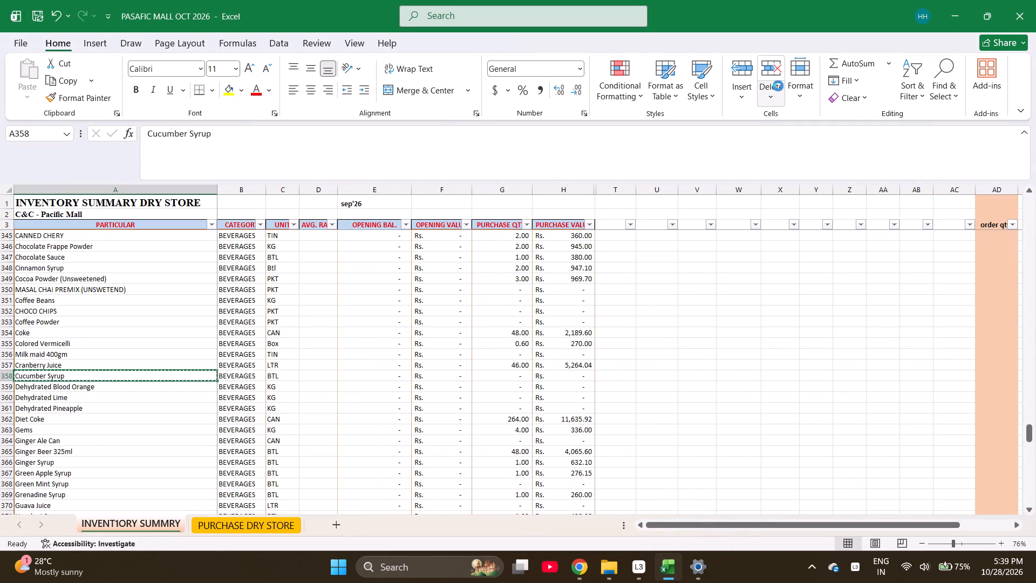
key("ctrl+Page_Down")
key("Return")
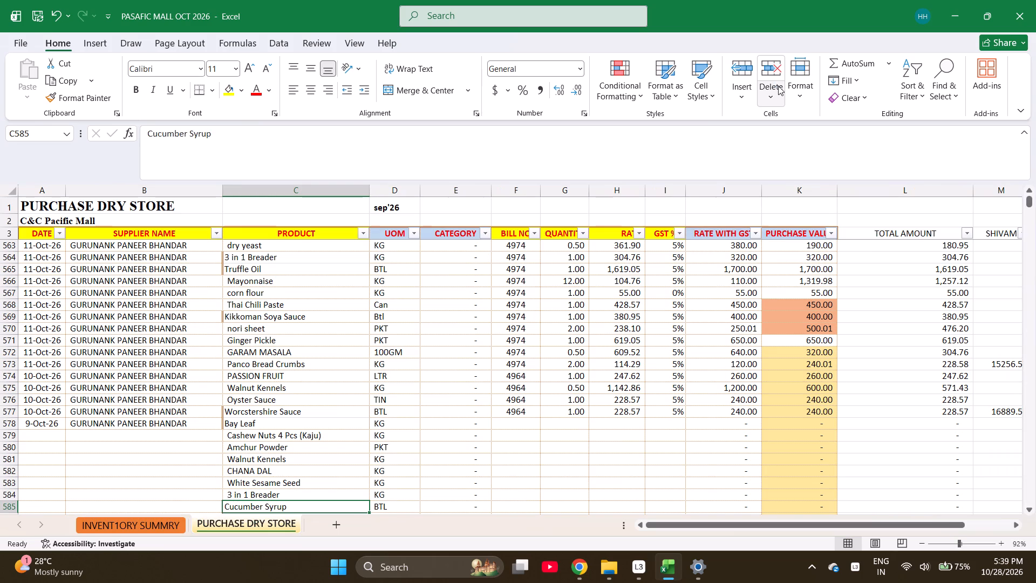
Enter the product PASSION FRUIT in C586.
key("Down")
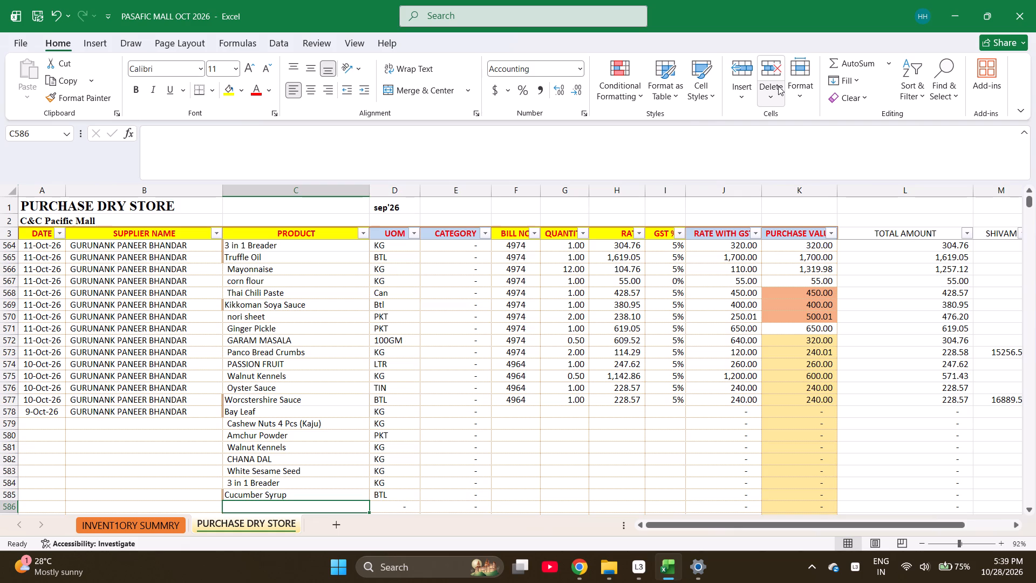
type("PAS")
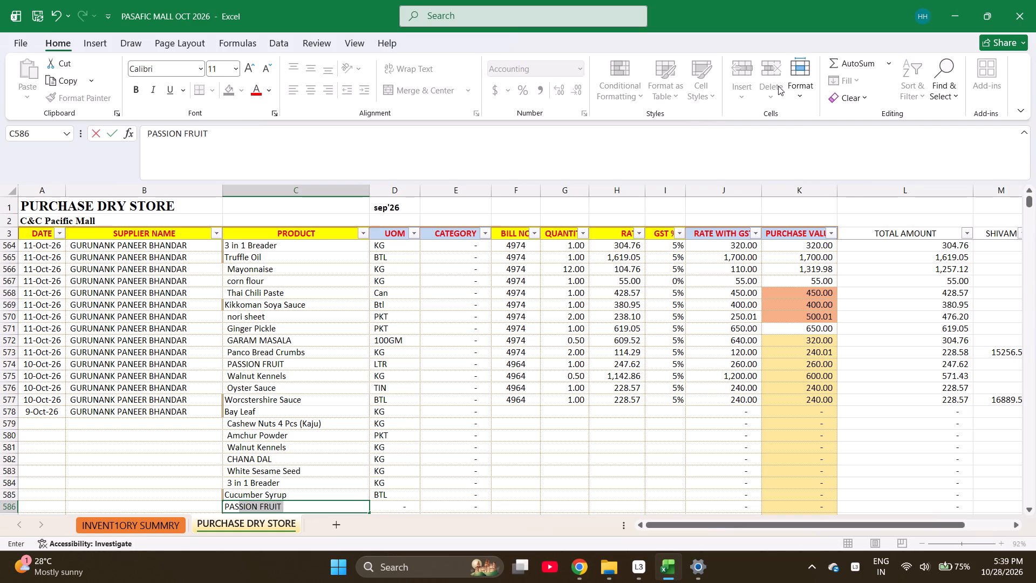
key("Return")
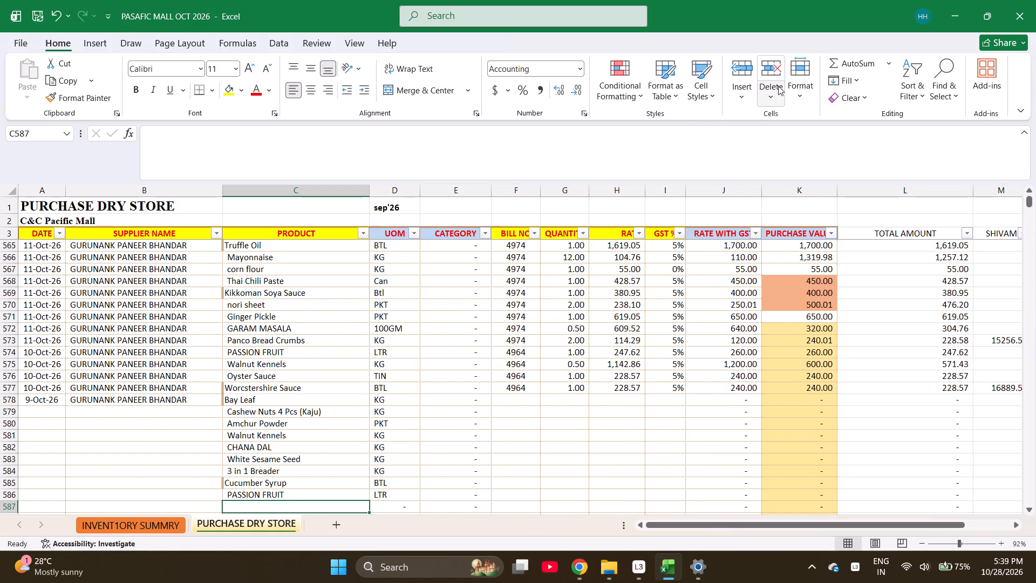
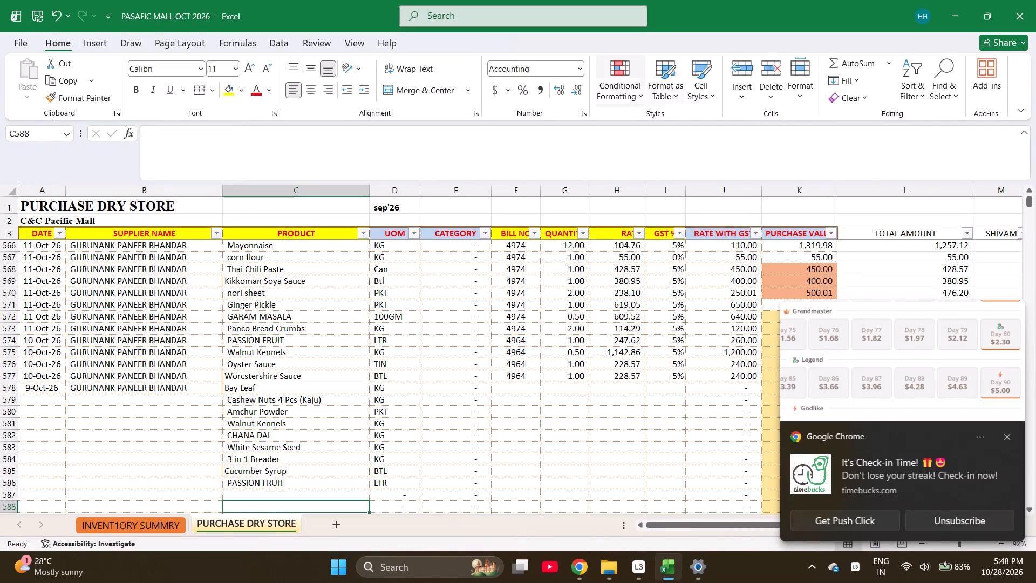
Enter bill number 4922 for Bay Leaf in F578.
left_click(519, 387)
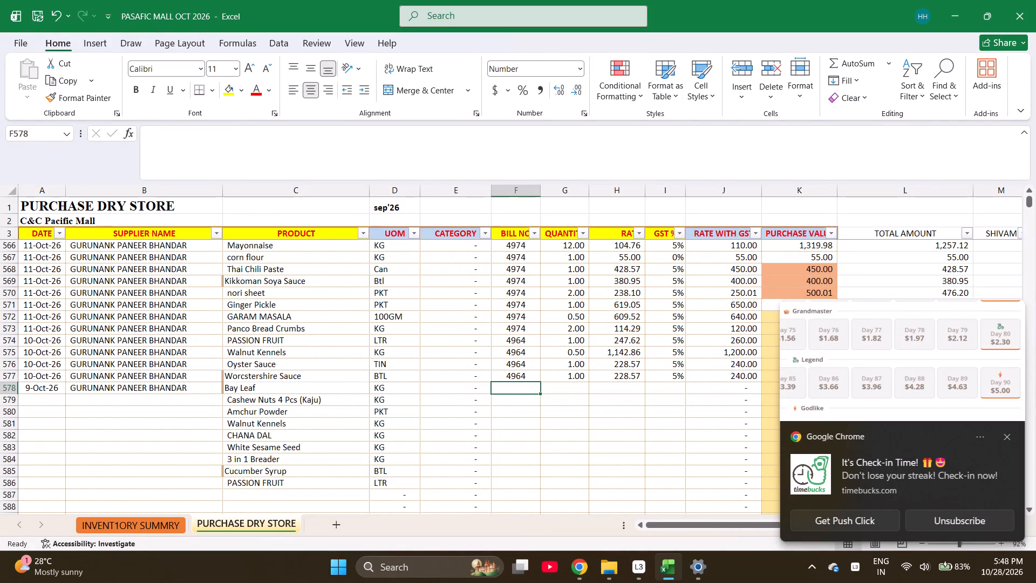
type("4922")
key("Return")
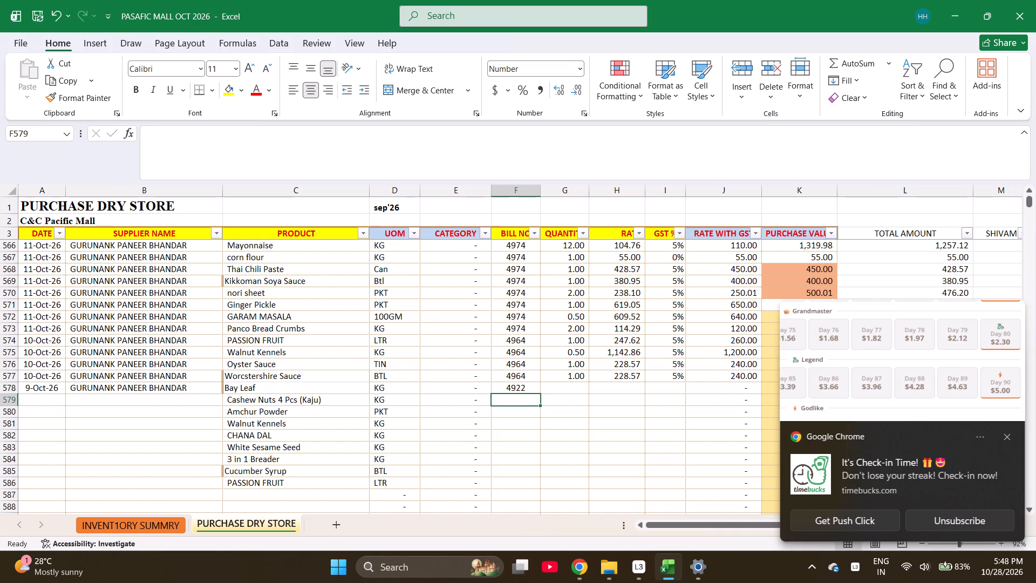
Enter the quantities 0.25, 0.5, 0.1, 0.25, 1 and 0.5 down G578 to G583.
key("Right")
key("Up")
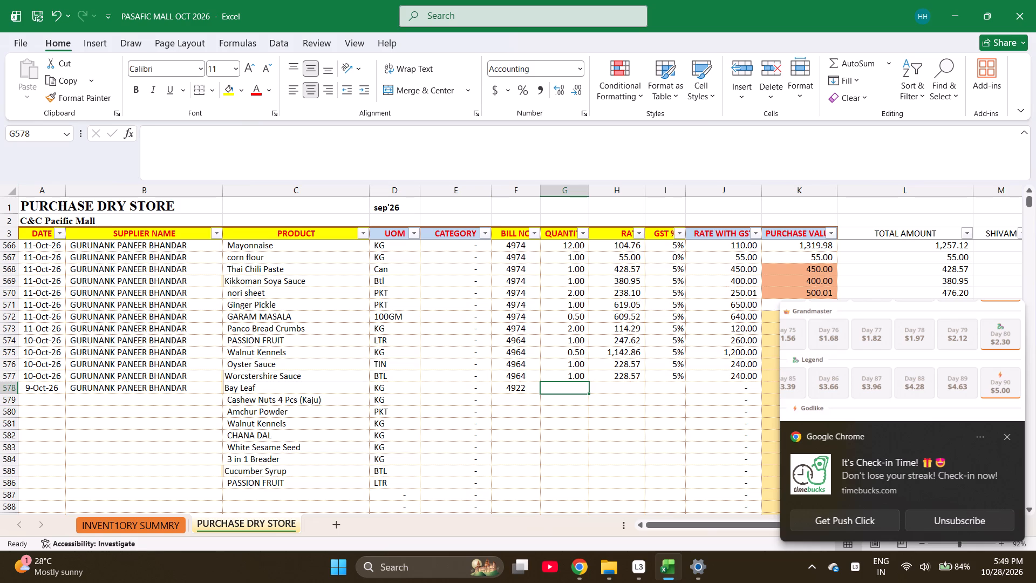
type("0.25")
key("Return")
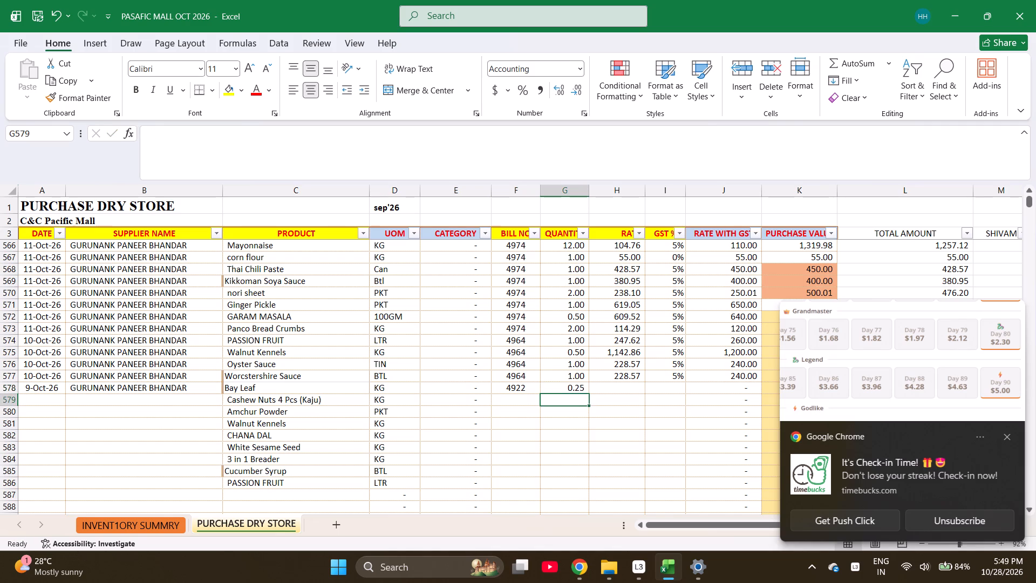
type("0.")
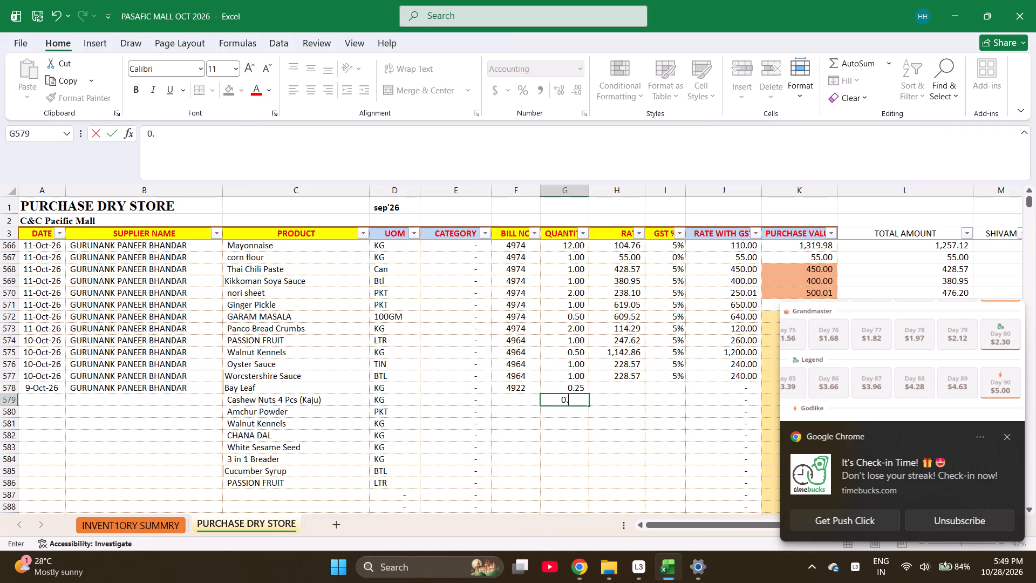
key("5")
key("Return")
type("0.")
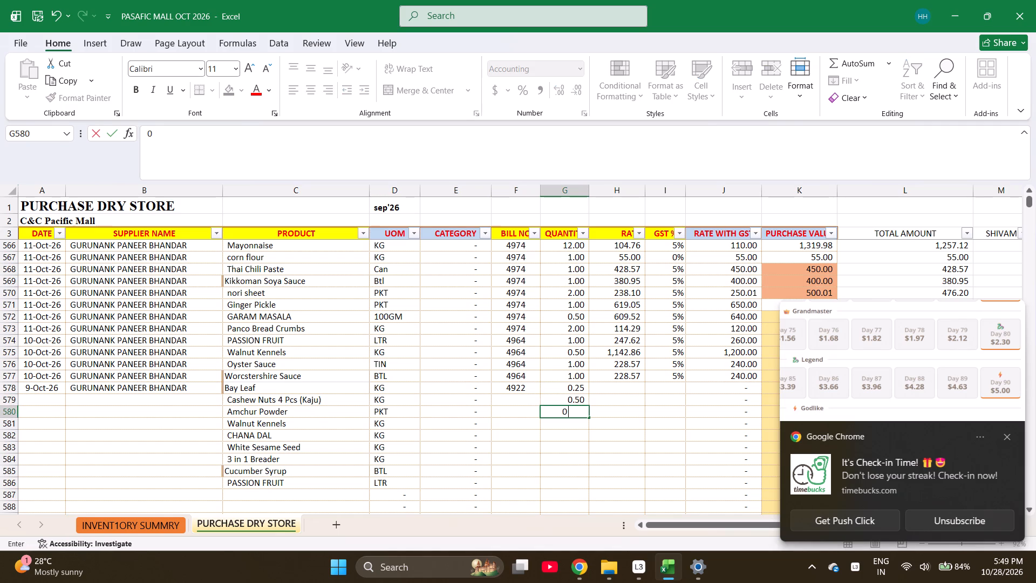
key("1")
key("Return")
type("0.25")
key("Return")
key("1")
key("Return")
type("0.")
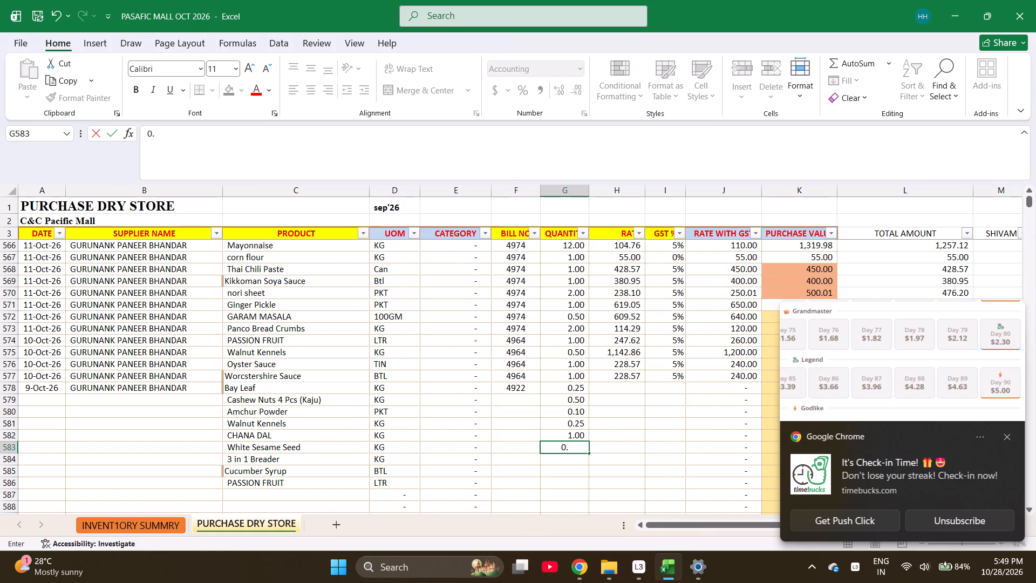
key("5")
key("Return")
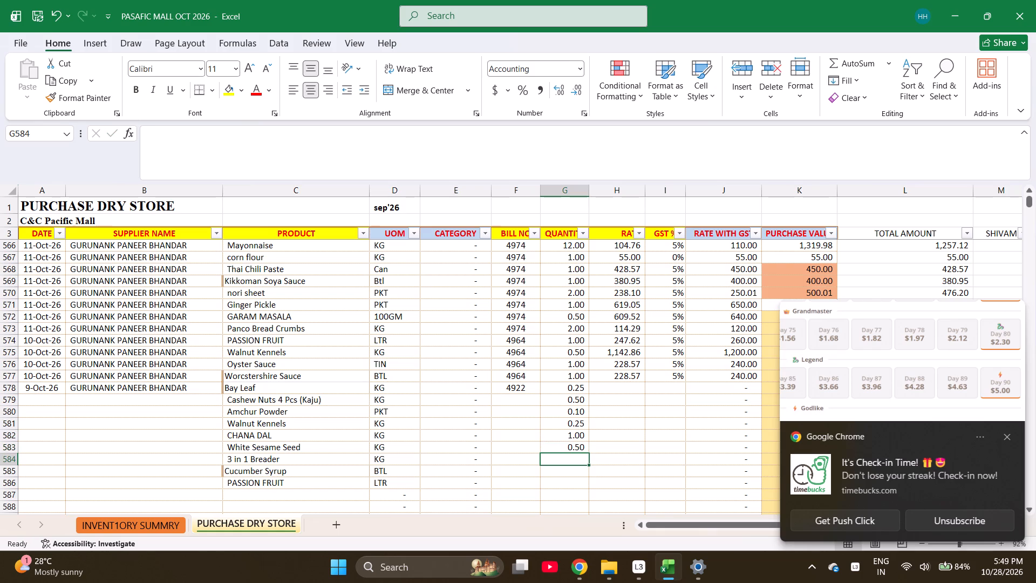
Enter a quantity of 1 for 3 in 1 Breader, Cucumber Syrup and PASSION FRUIT in G584 to G586.
key("Page_Down")
key("Return")
key("Page_Up")
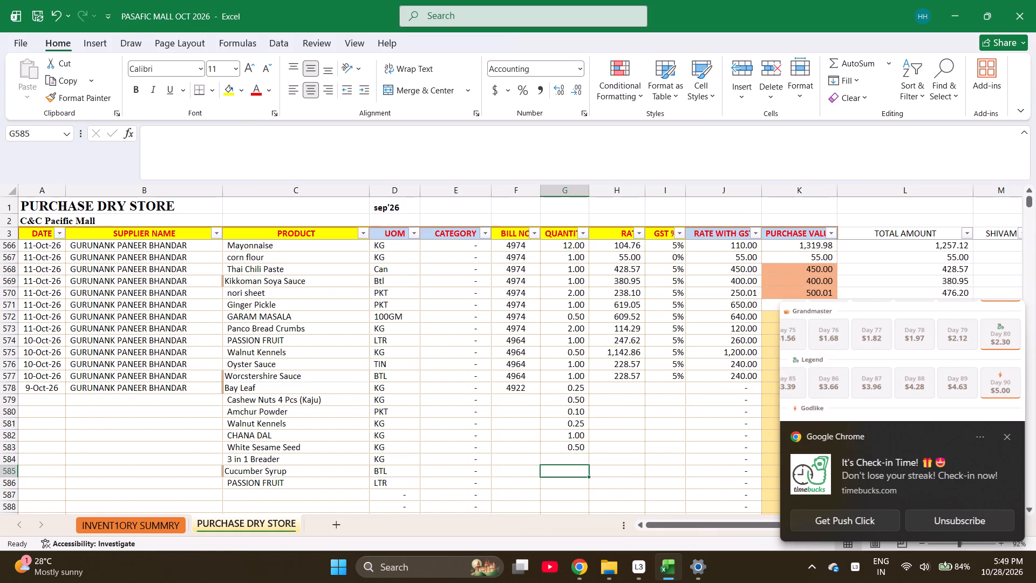
key("Up")
key("1")
key("Return")
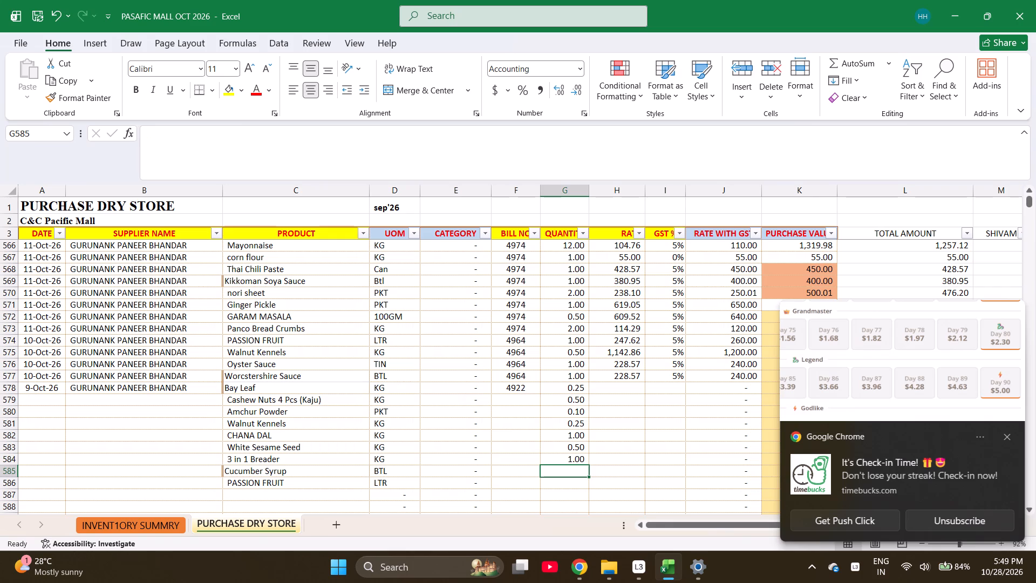
key("1")
key("Return")
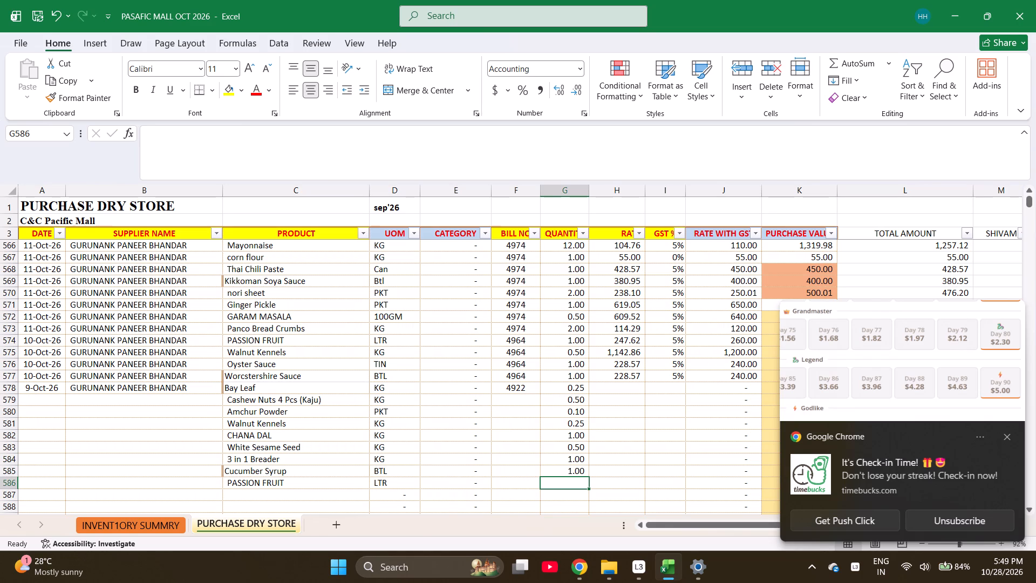
key("1")
key("Return")
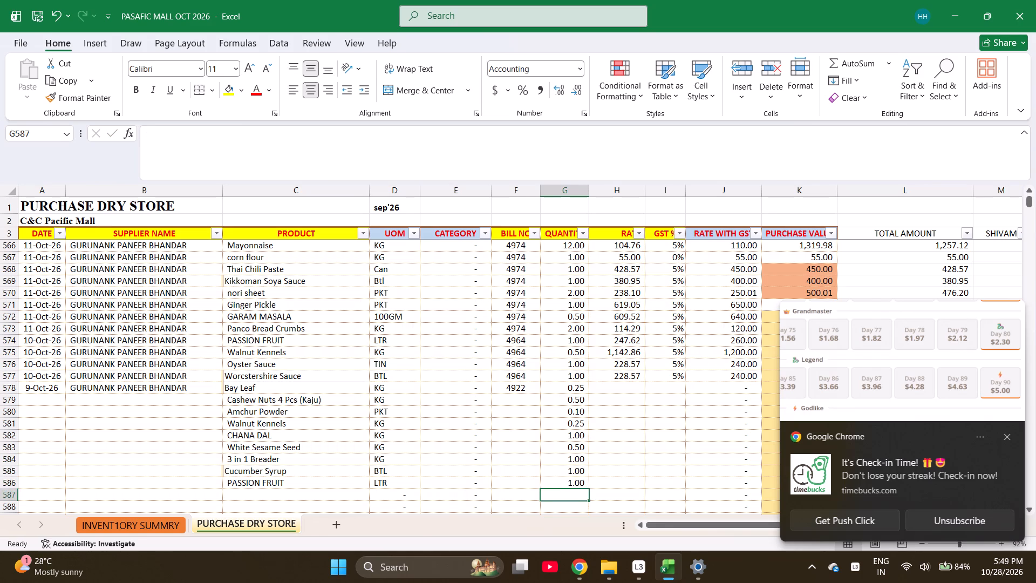
Enter the rates 285.71, 761.90, 476.19 and 1142.86 down H578 to H581.
key("Right")
key("ctrl+Up")
key("Down")
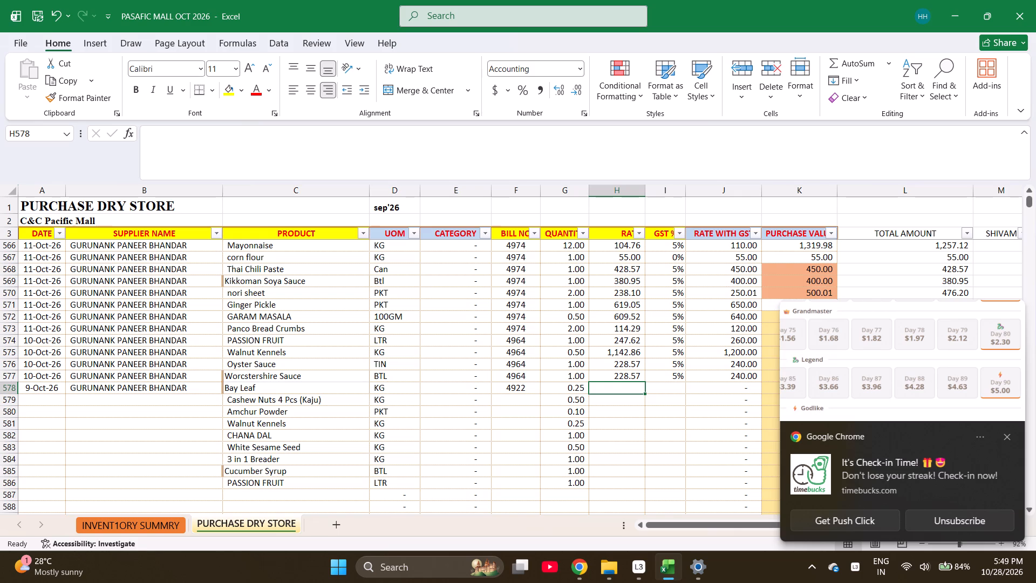
key("2")
type("85.71")
key("Return")
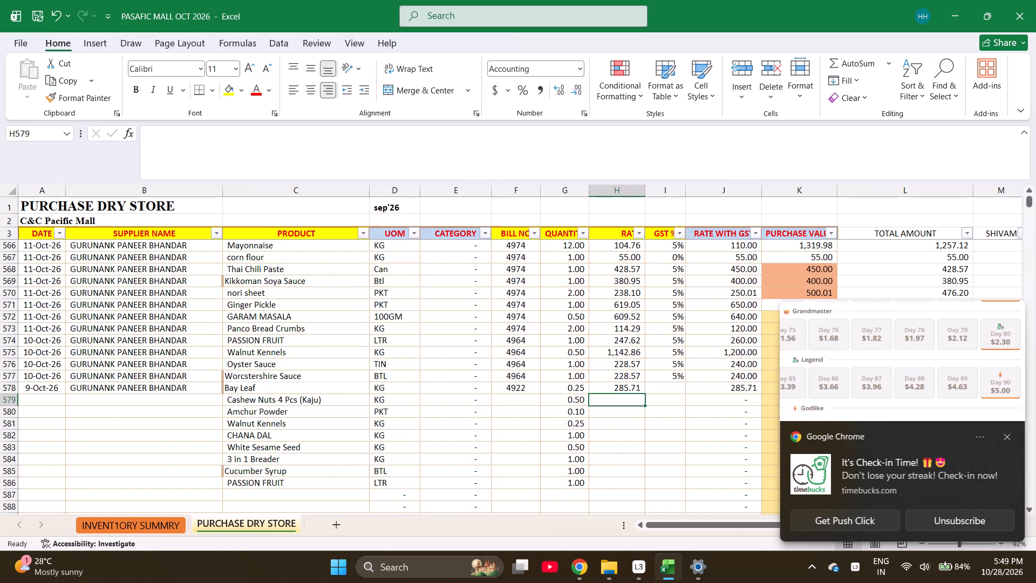
type("761.90")
key("Return")
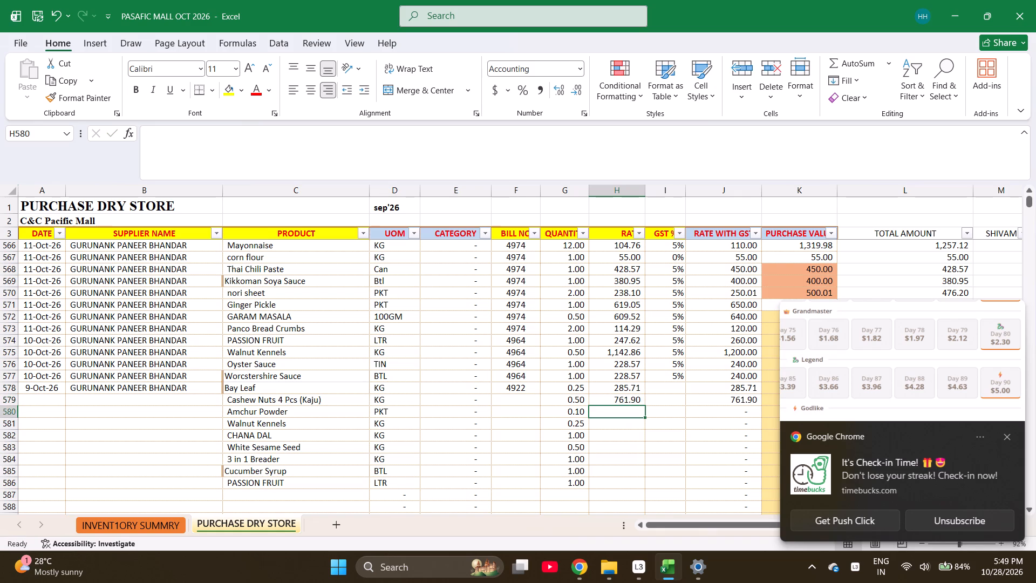
key("4")
type("76")
type(".19")
key("Return")
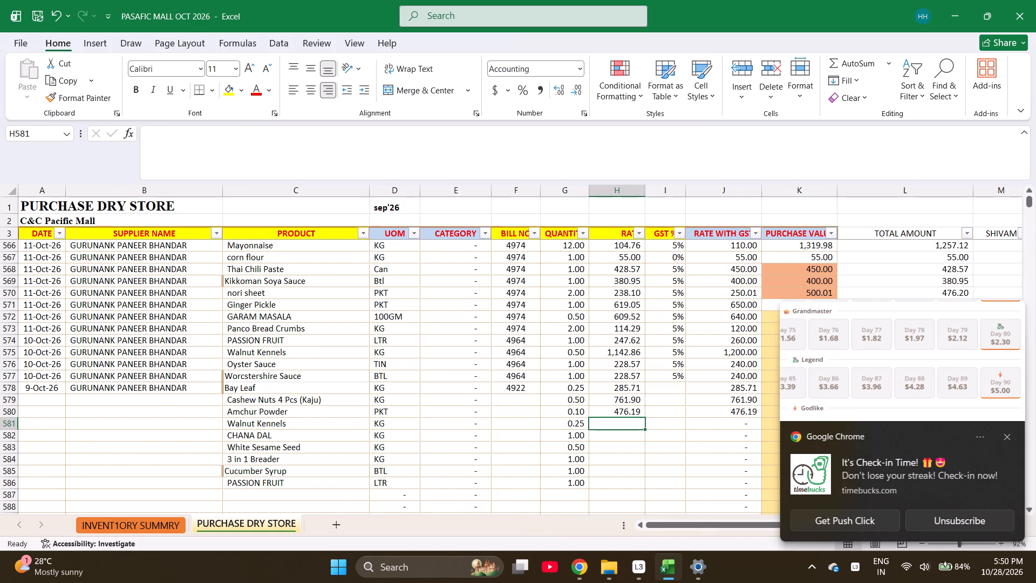
type("1142.5")
key("BackSpace")
type("86")
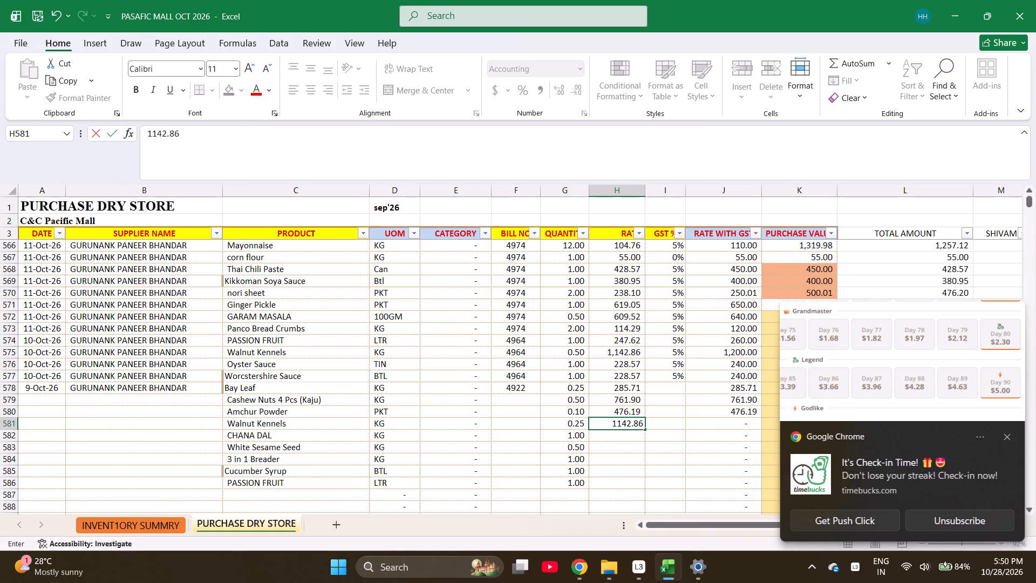
key("Return")
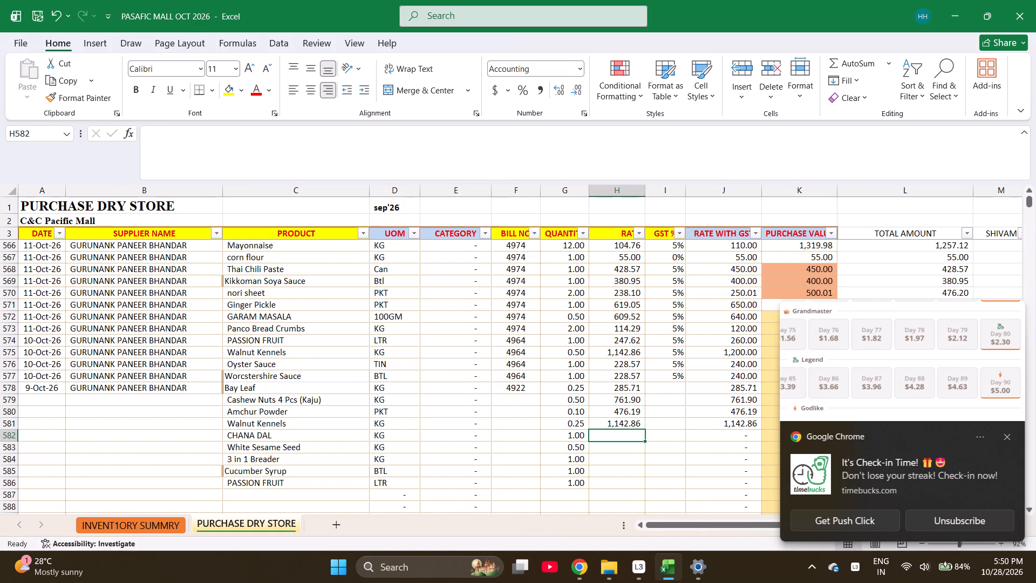
Enter the rates 90, 333.33, 304.76, 409.52 and 247.62 down H582 to H586.
type("90")
key("Return")
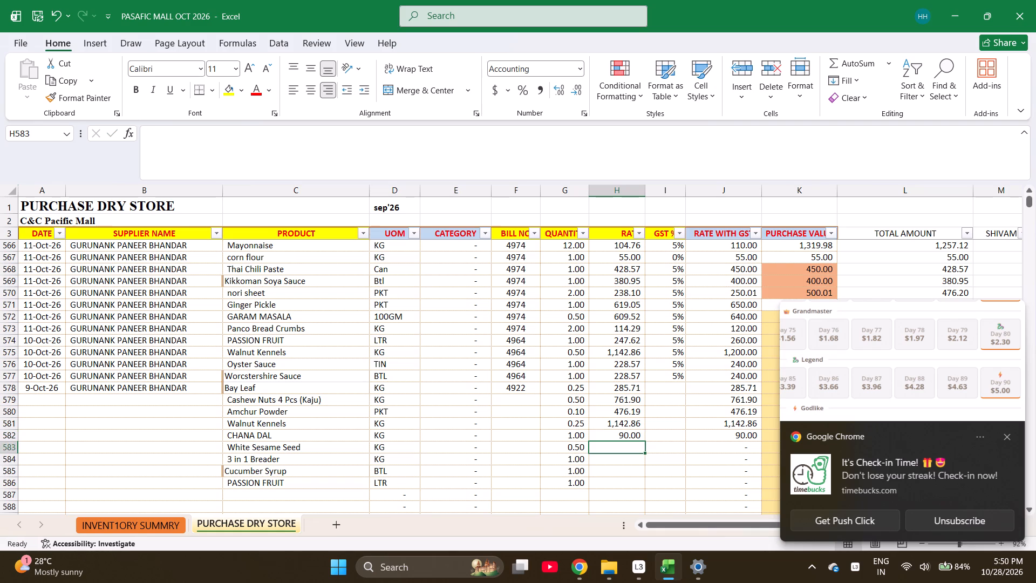
type("333.33")
key("Return")
type("304.76")
key("Return")
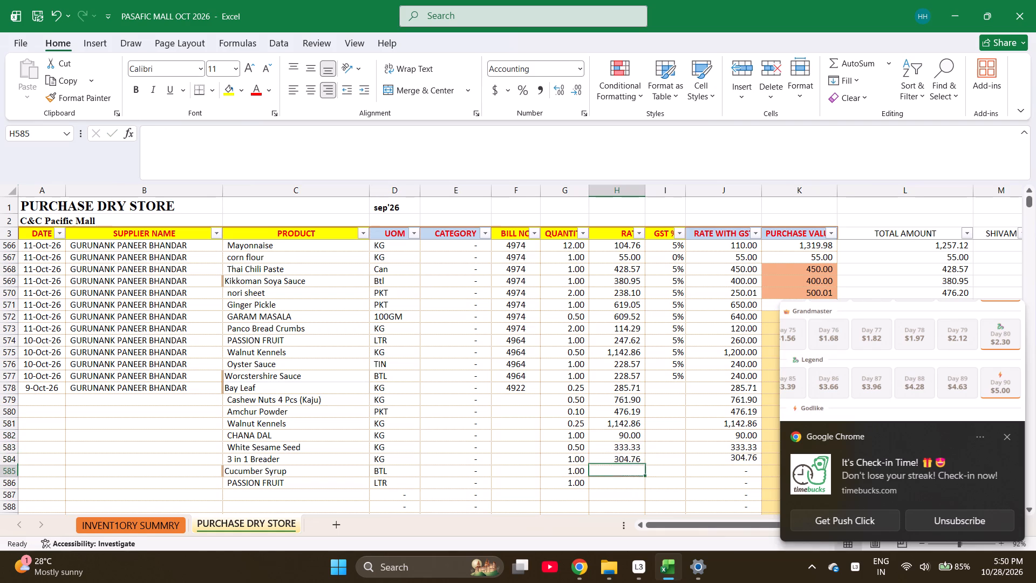
type("409.")
type("52")
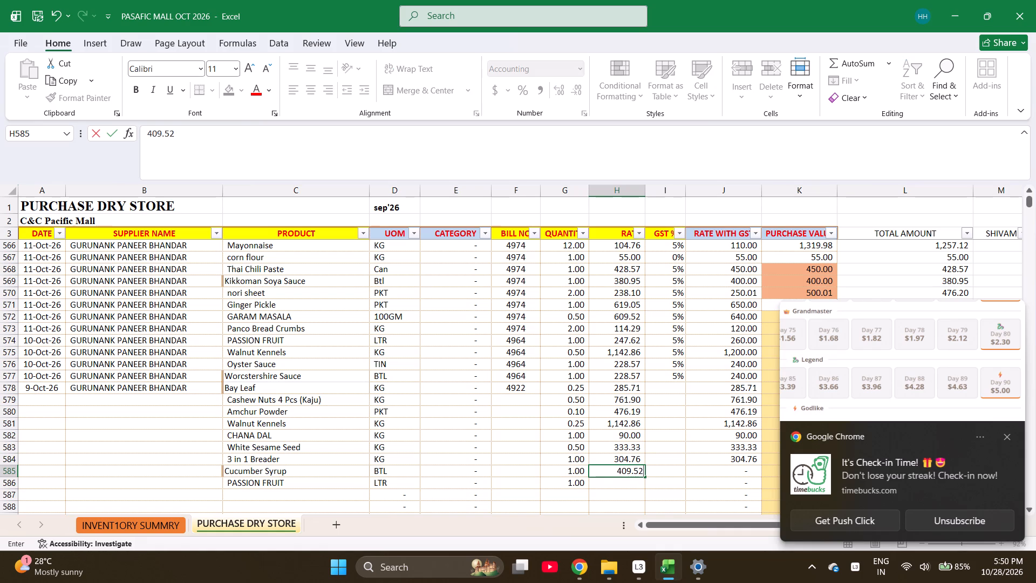
key("Return")
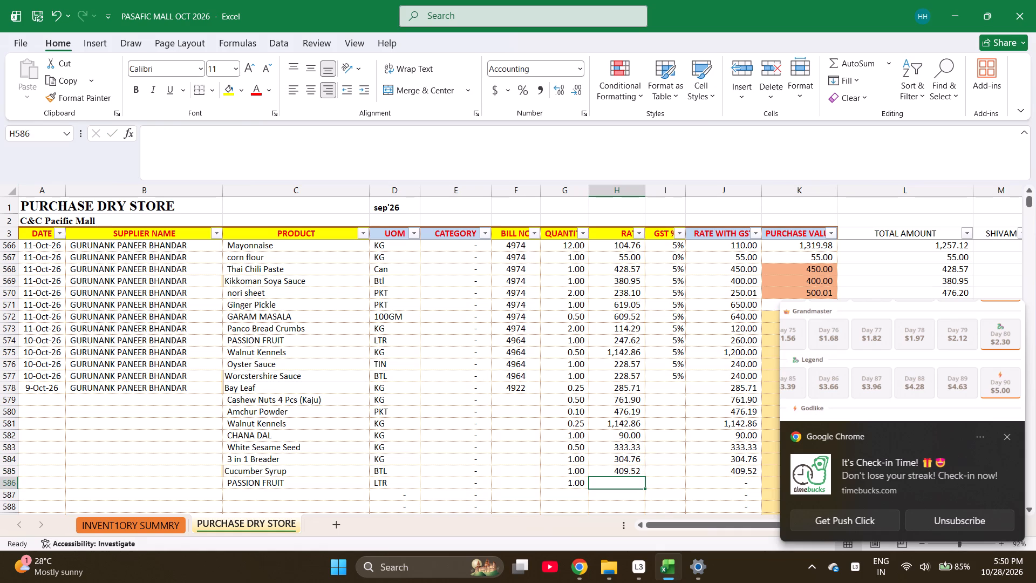
type("247.62")
key("Return")
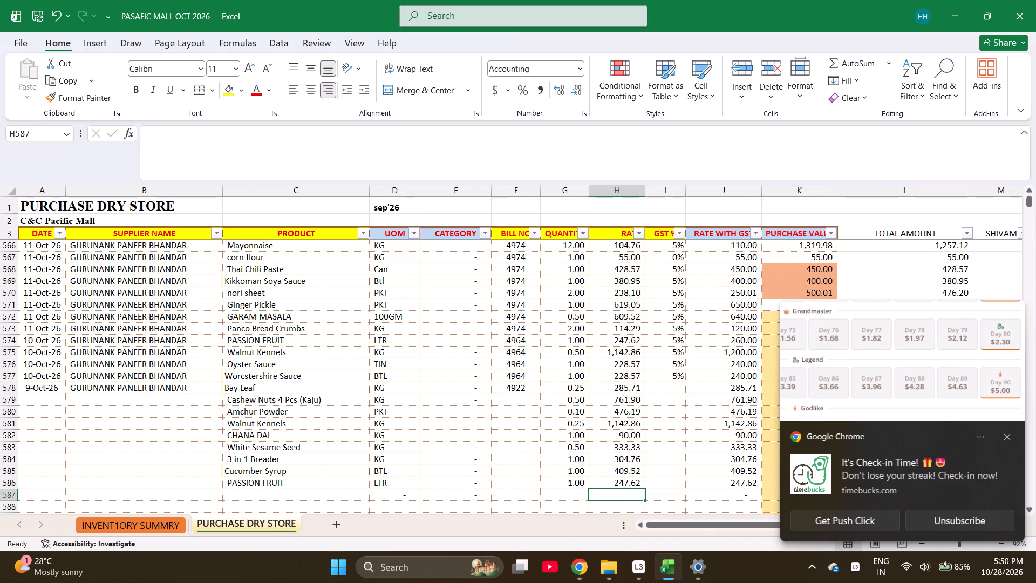
Enter 5% GST for Bay Leaf through Walnut Kennels in I578 to I581 and 0% for CHANA DAL in I582.
key("Right")
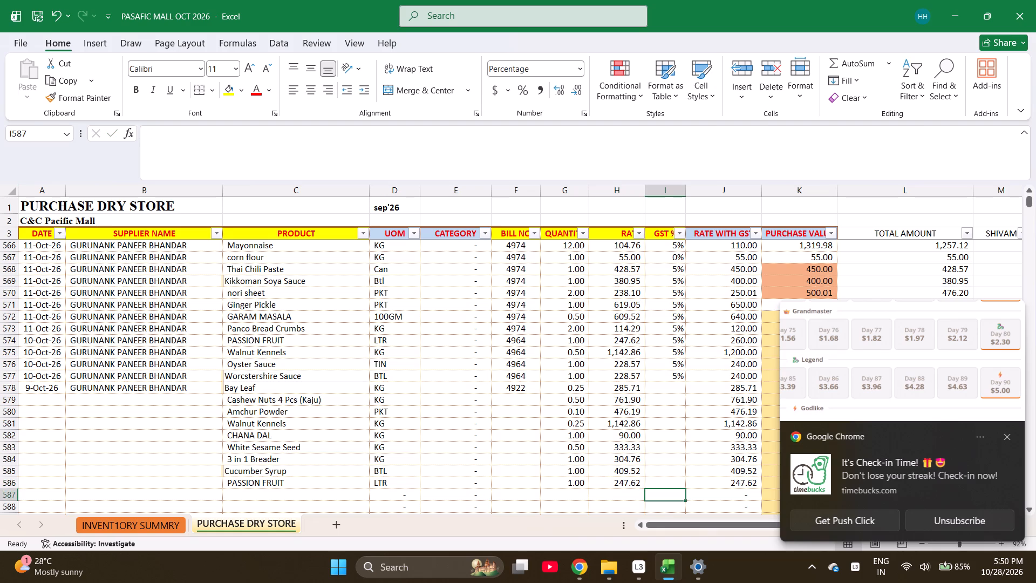
key("ctrl+Up")
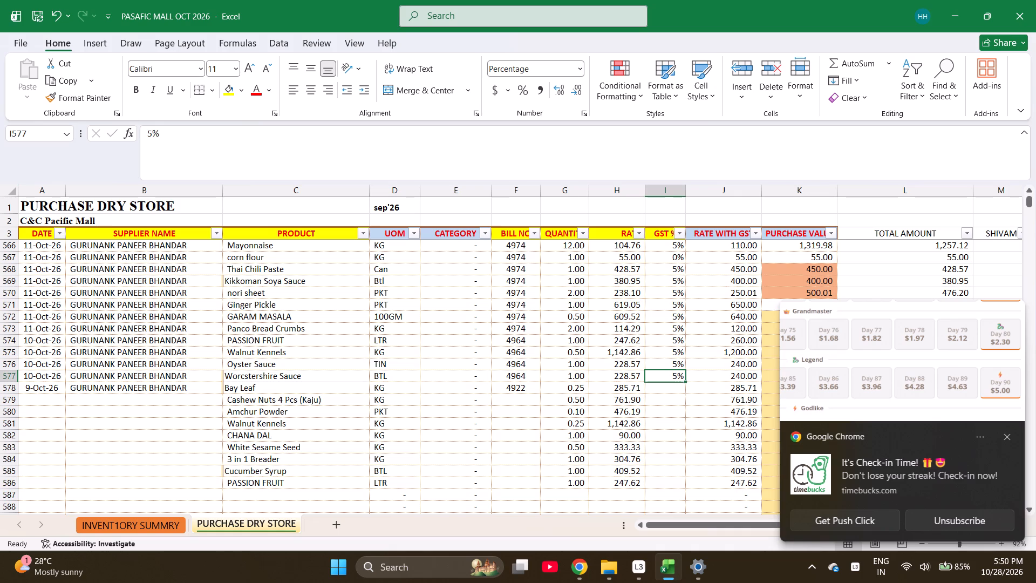
key("5")
key("Return")
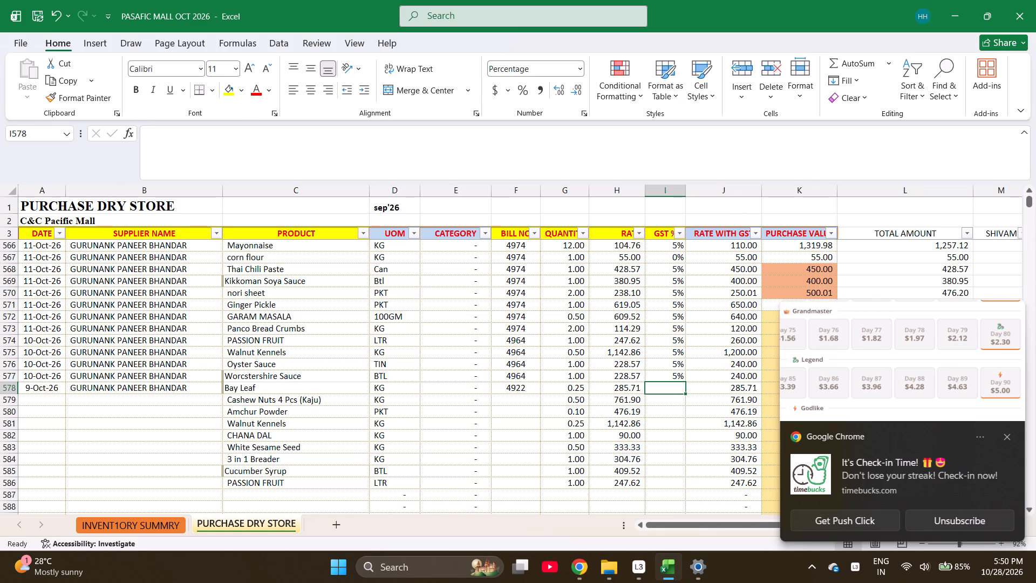
key("5")
key("Return")
key("5")
key("Return")
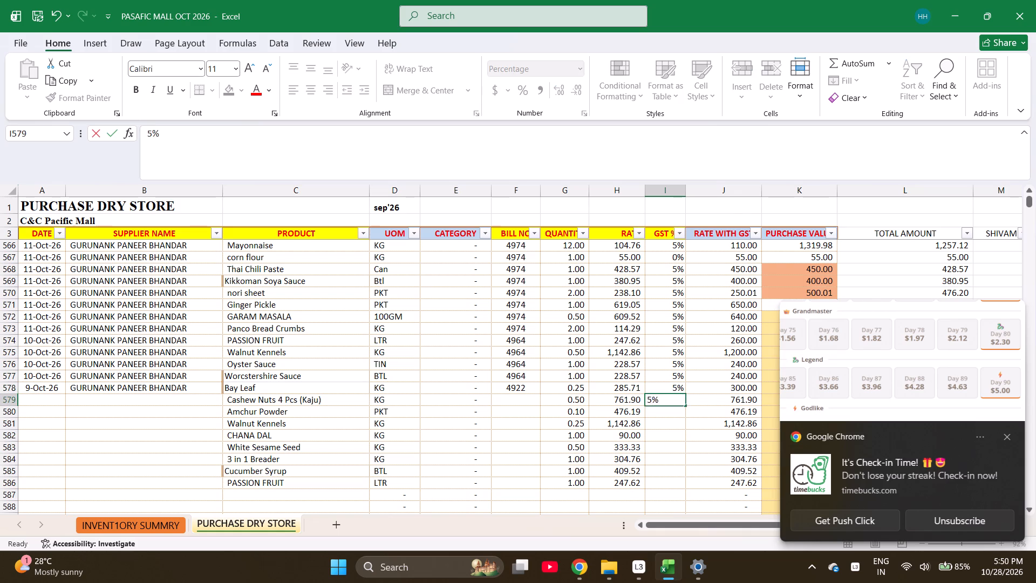
key("5")
key("Return")
key("5")
key("Return")
key("0")
key("Return")
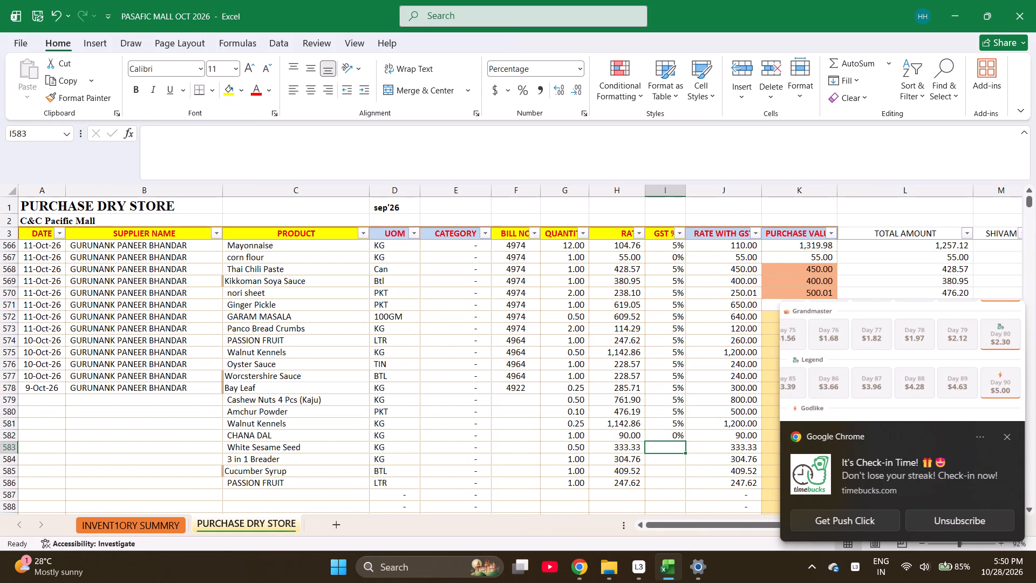
Enter 5% GST for White Sesame Seed through PASSION FRUIT in I583 to I586.
key("5")
key("Return")
key("5")
key("Return")
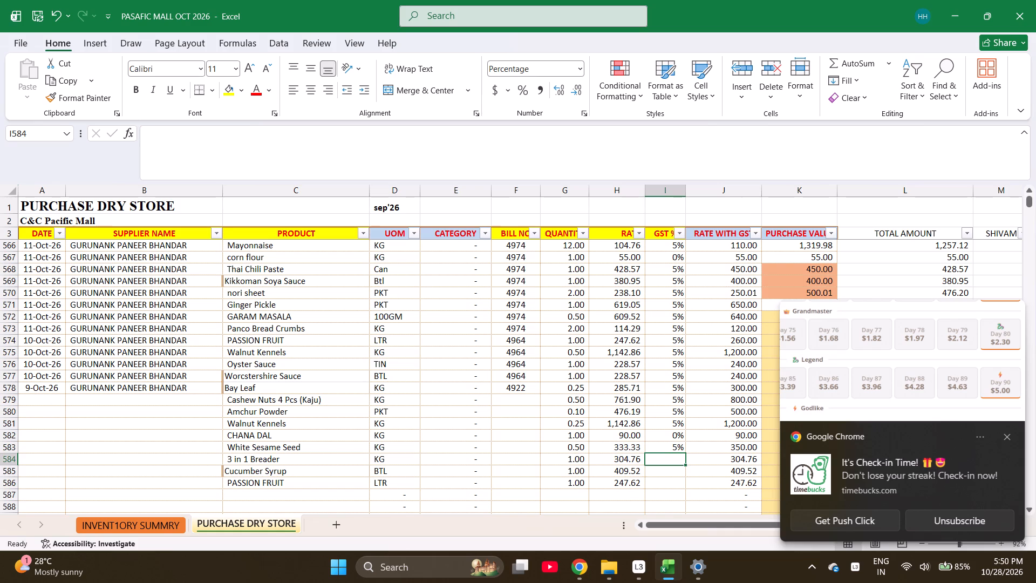
key("5")
key("Return")
key("5")
key("Return")
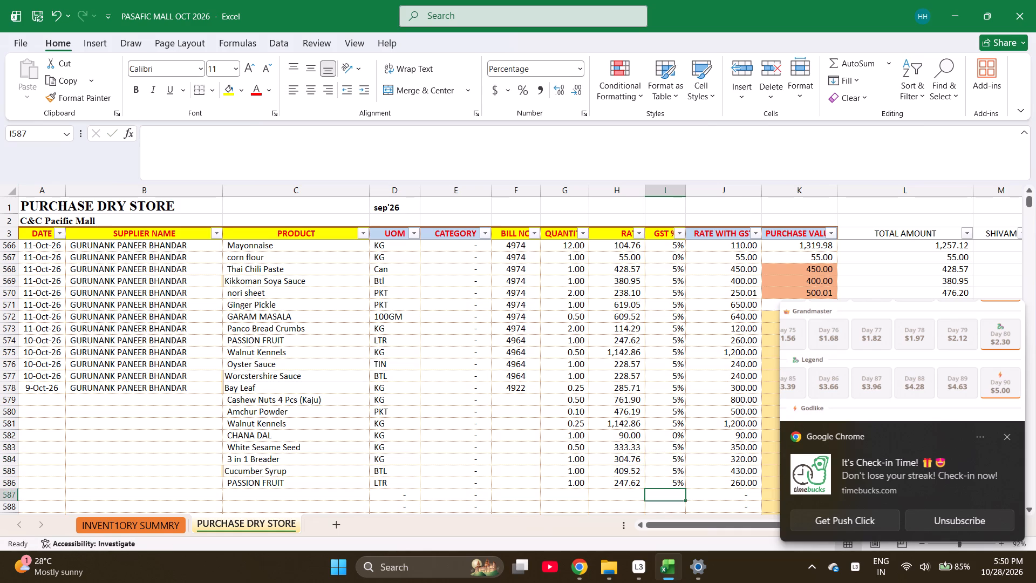
Dismiss the Chrome notification covering part of the sheet.
left_click(1010, 436)
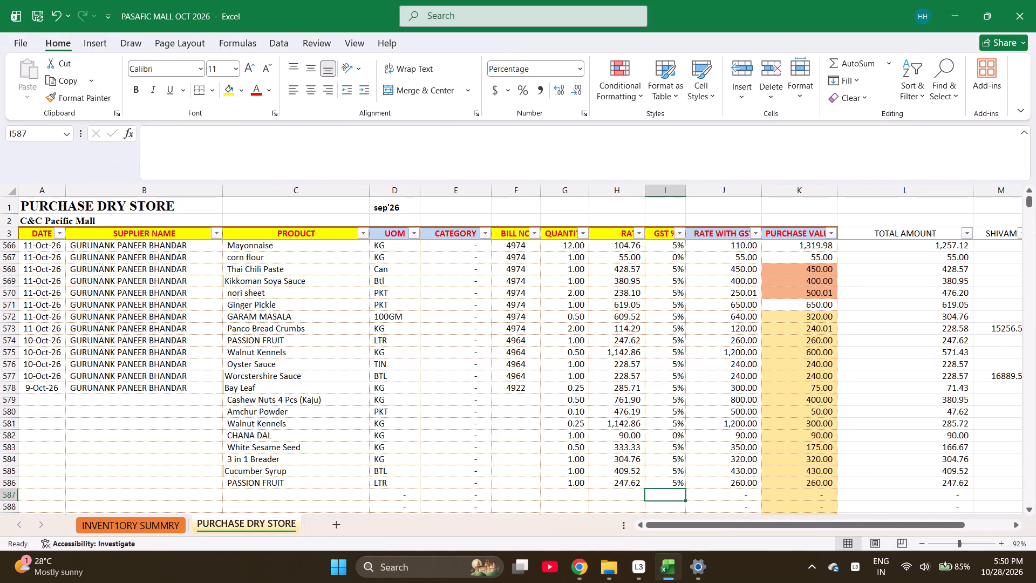
Fill bill number 4922 down from F578 to F586.
left_click(514, 391)
key("shift+Down")
key("shift+Down")
key("shift+Down")
key("shift+Down")
key("shift+Down")
key("shift+Down")
key("shift+Down")
key("shift+Down")
key("shift+Down")
key("shift+Down")
key("shift+Down")
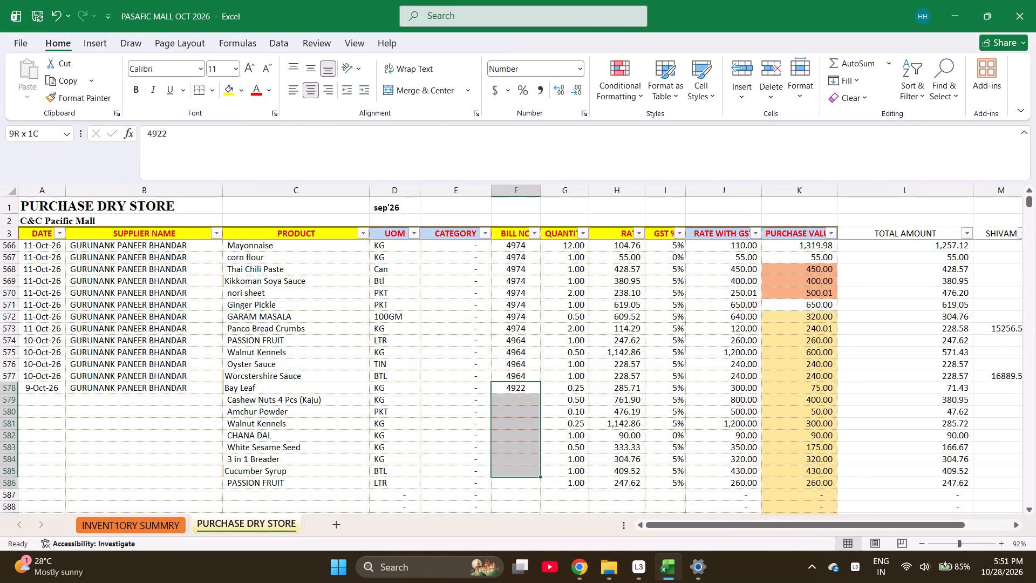
key("shift+Up")
key("ctrl+d")
Fill the date 9-Oct-26 and supplier GURUNANK PANEER BHANDAR down from row 578 to row 586.
key("ctrl+Left")
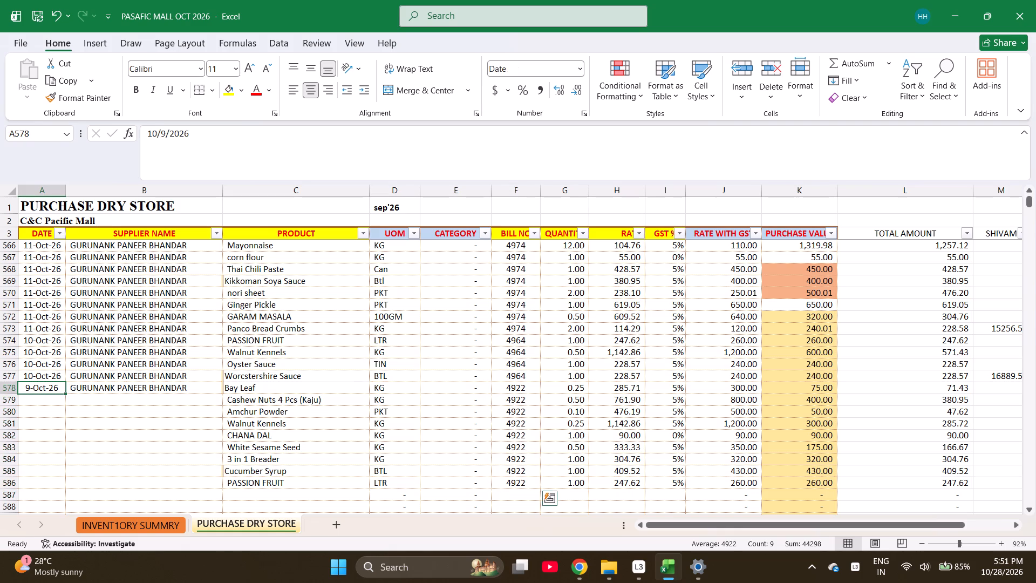
key("shift+Right")
key("shift+Down")
key("shift+Down")
key("shift+Down")
key("shift+Down")
key("shift+Down")
key("shift+Down")
key("shift+Down")
key("shift+Down")
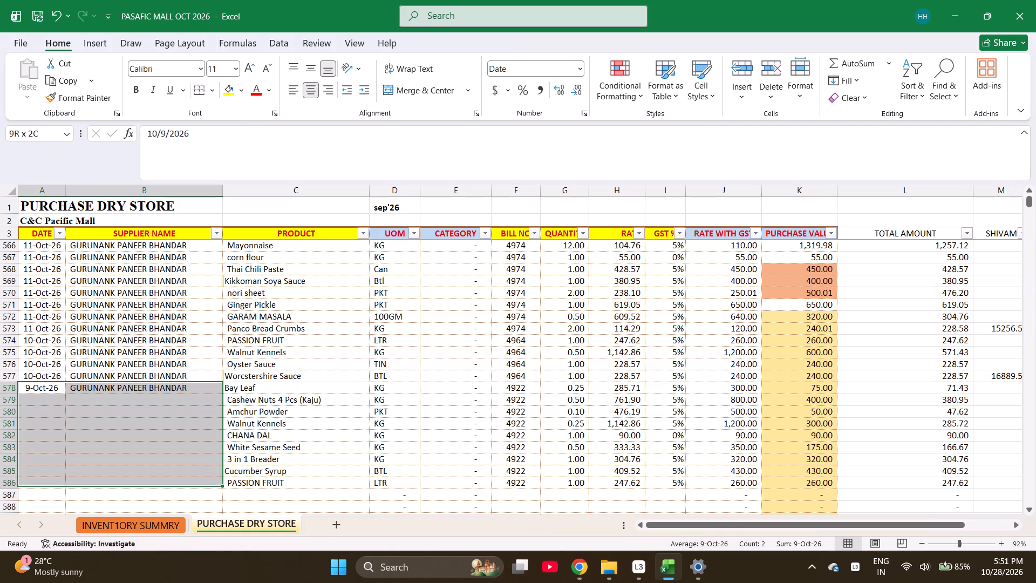
key("ctrl+d")
Select the total amounts of bill 4922 in L578 to L586 to check their sum.
key("ctrl+Right")
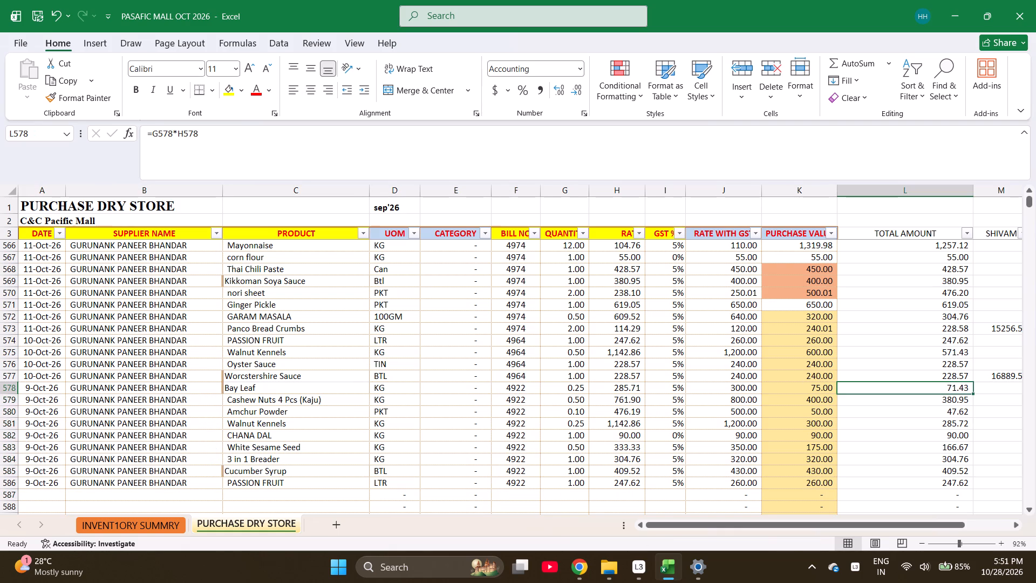
key("shift+Down")
key("shift+Down")
key("shift+Down")
key("shift+Down")
key("shift+Down")
key("shift+Down")
key("shift+Down")
key("shift+Down")
key("shift+Down")
key("shift+Down")
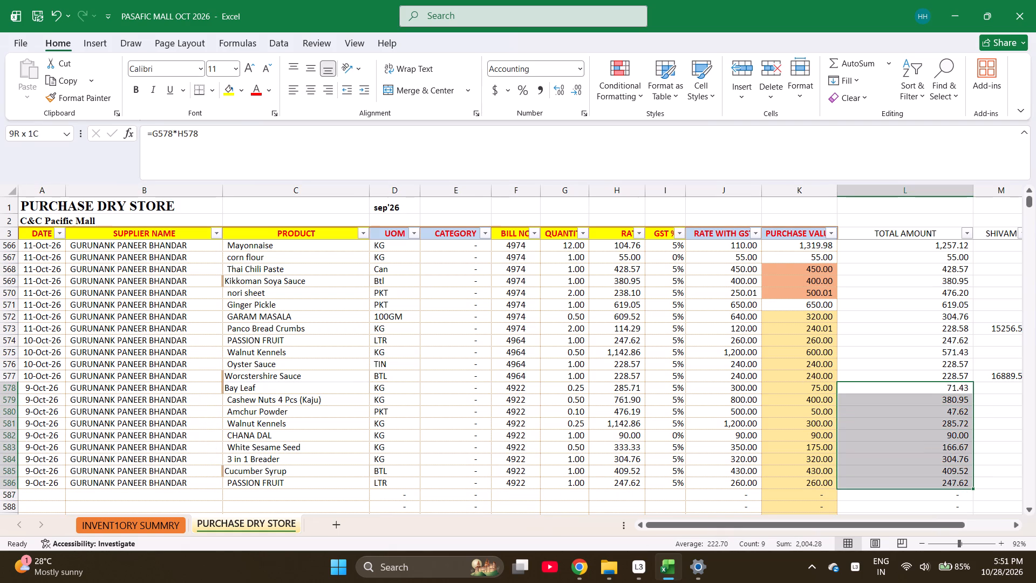
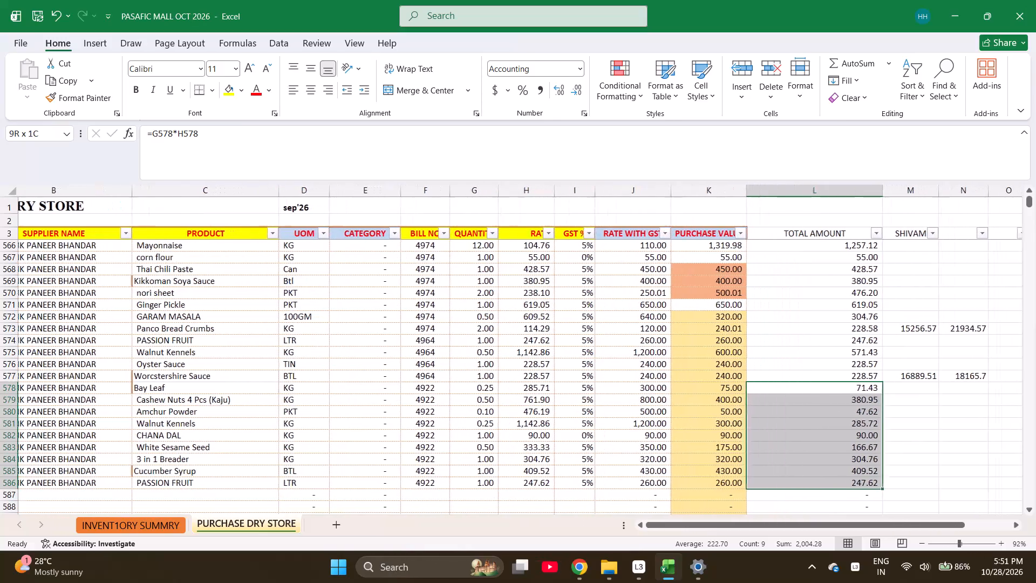
Select the empty supplier cell B587 below bill 4922 and save the workbook.
scroll(514, 391, "left", 1)
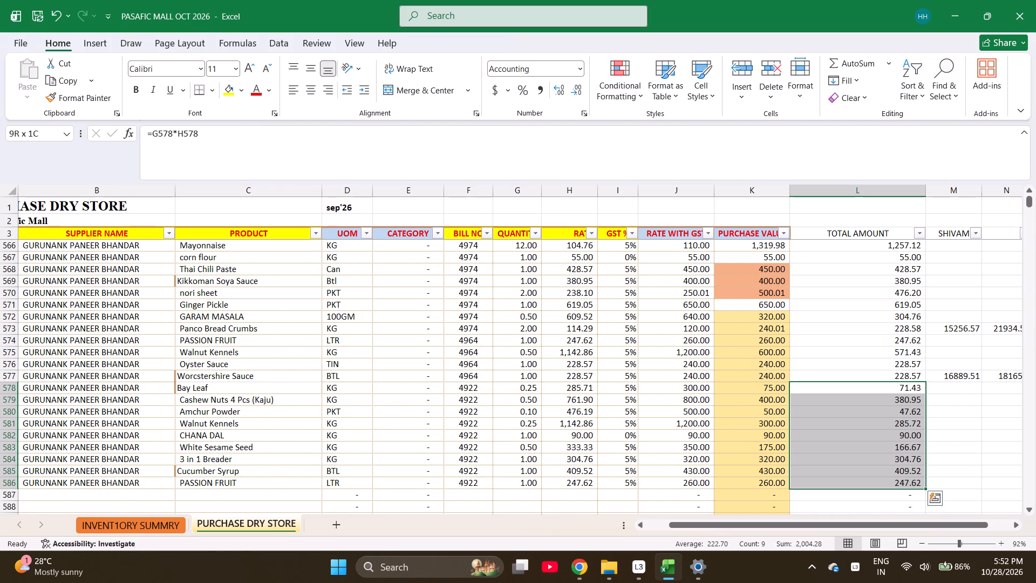
scroll(344, 491, "right", 2)
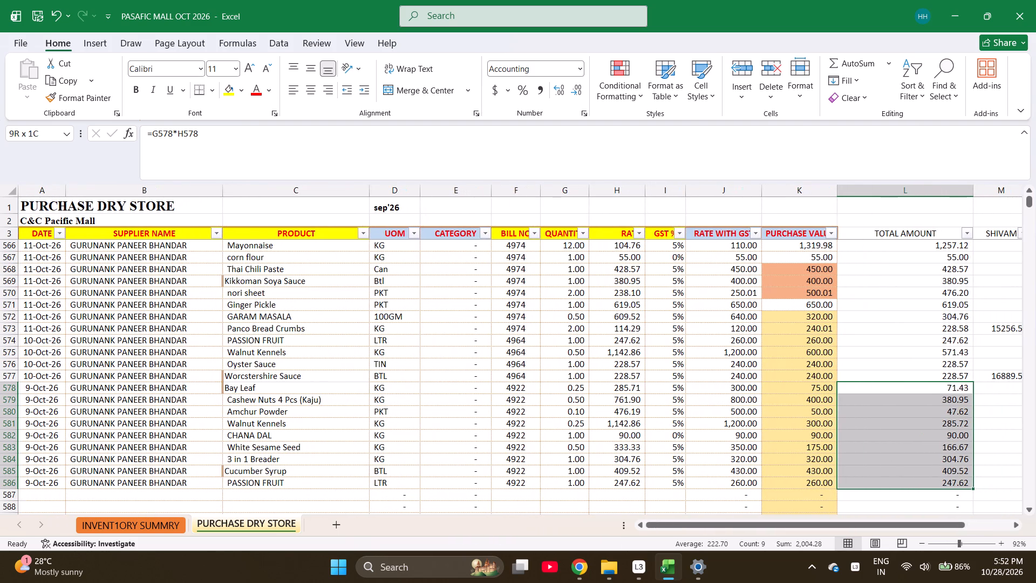
left_click(124, 499)
key("ctrl+s")
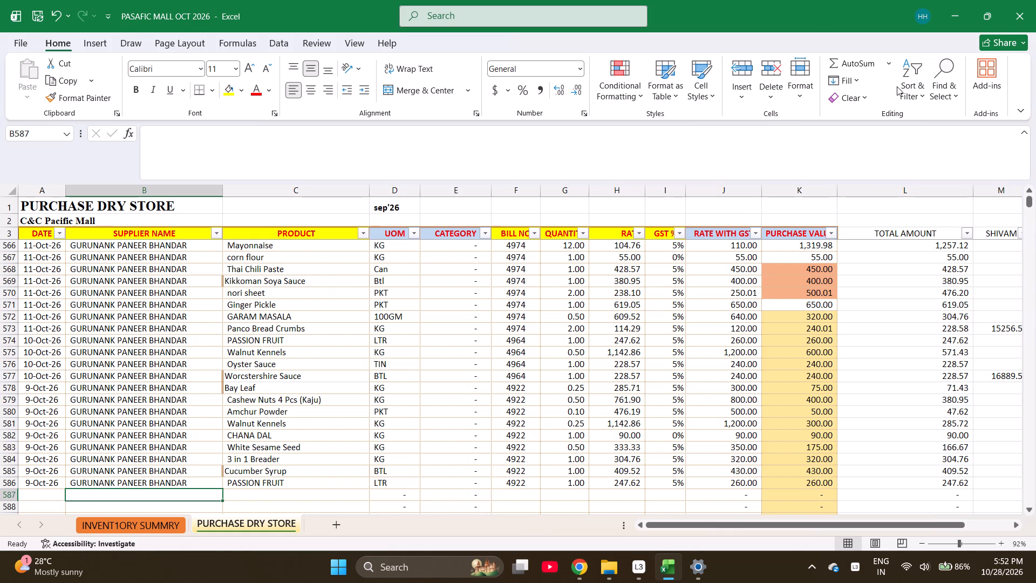
Search the BILL NO filter list for bill 4742 to check whether it is already entered, and clear the search.
left_click(539, 236)
key("e")
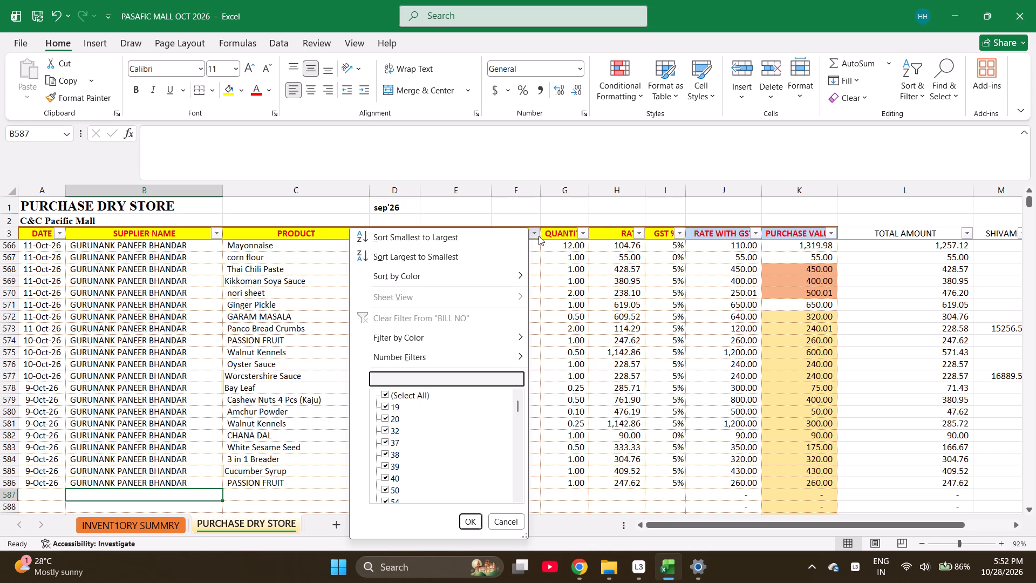
key("7")
key("BackSpace")
type("4742")
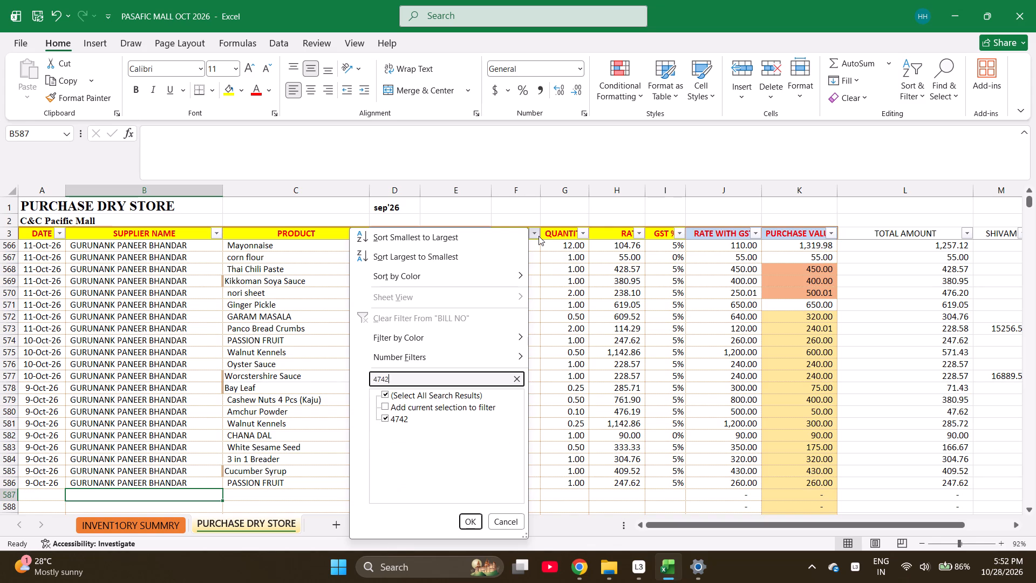
key("BackSpace")
key("BackSpace")
key("BackSpace")
key("BackSpace")
key("BackSpace")
key("BackSpace")
key("BackSpace")
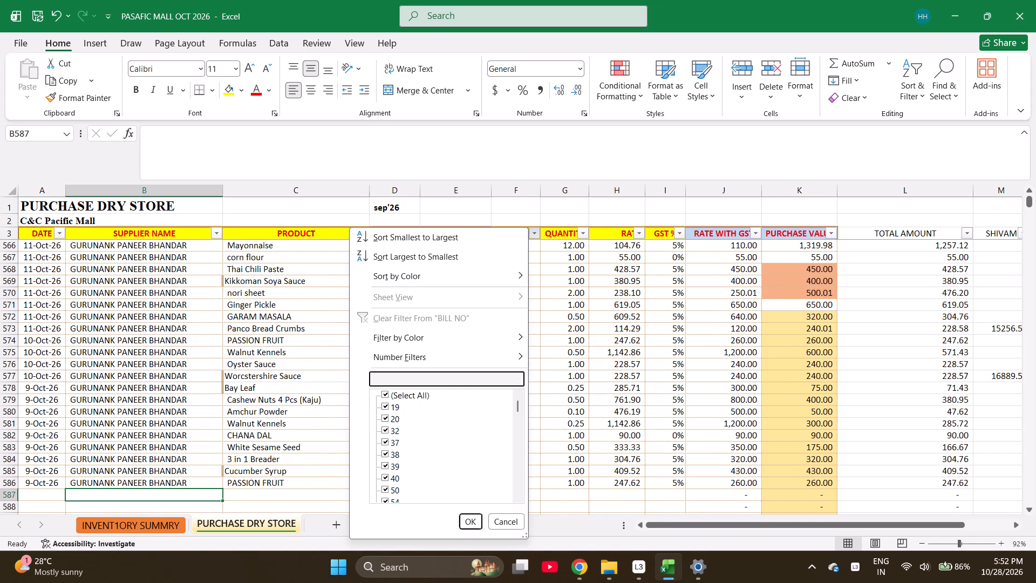
Search the BILL NO filter values for bill 4788 and for bill numbers containing 479.
type("47")
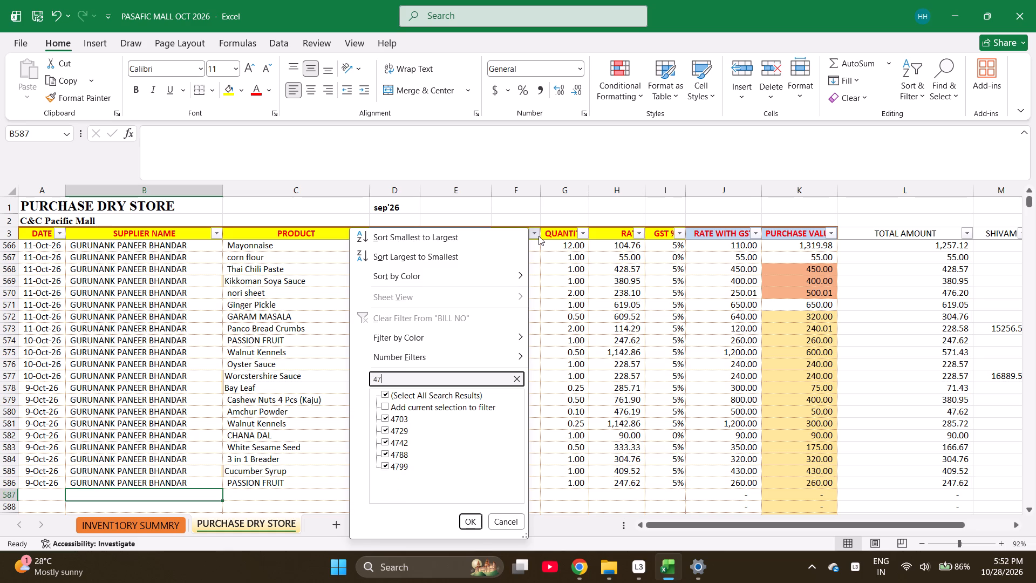
type("88")
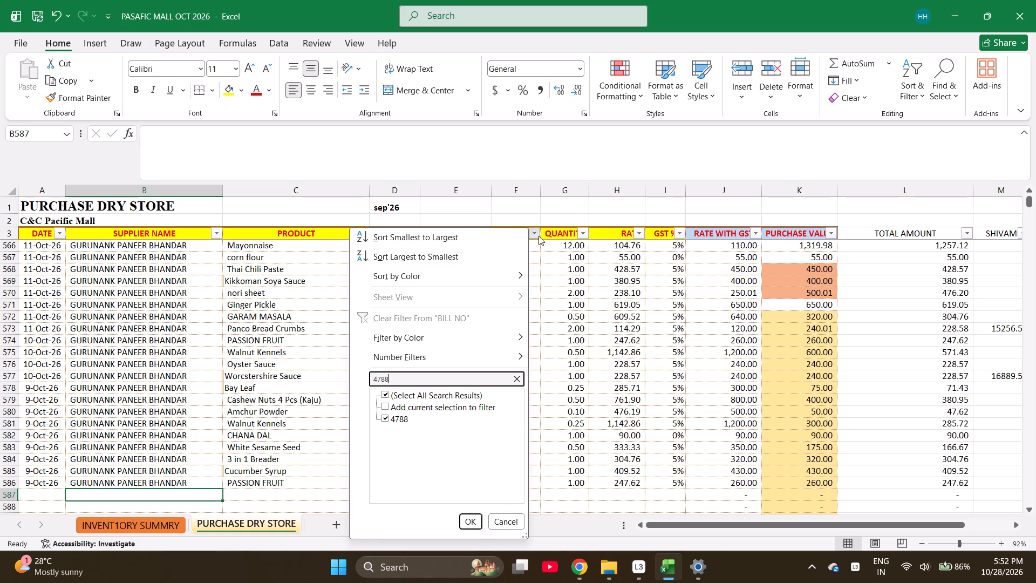
key("BackSpace")
key("BackSpace")
key("BackSpace")
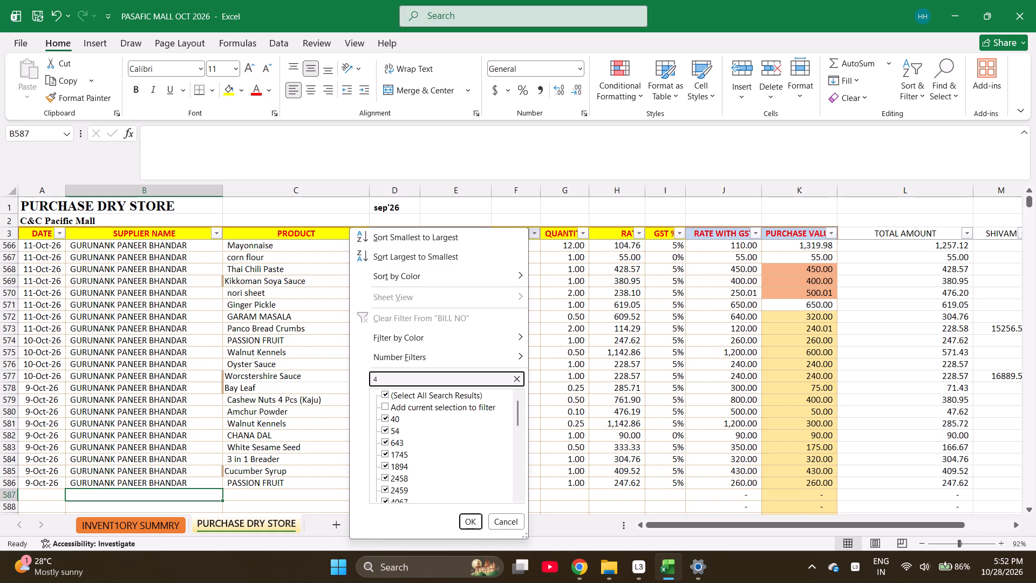
key("7")
key("4")
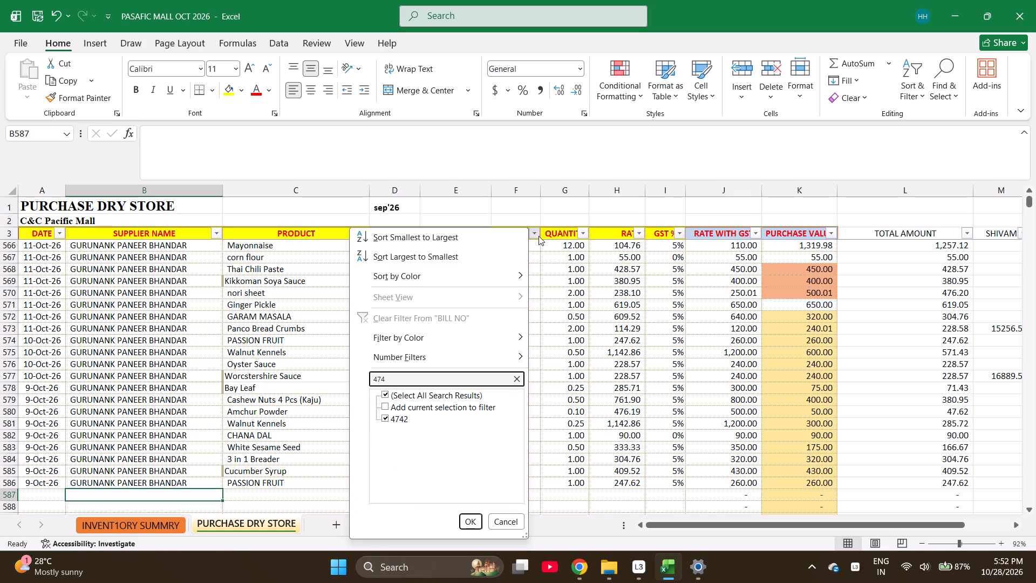
key("BackSpace")
key("9")
Search the BILL NO filter values for bill 4821 and clear the search.
key("BackSpace")
key("BackSpace")
type("82")
key("1")
key("BackSpace")
key("BackSpace")
key("BackSpace")
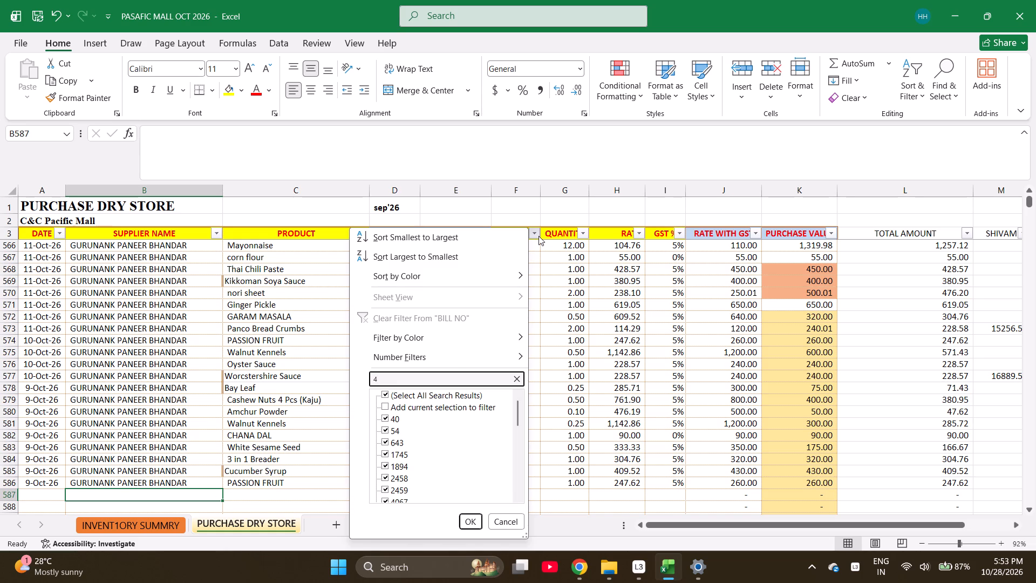
key("BackSpace")
key("BackSpace")
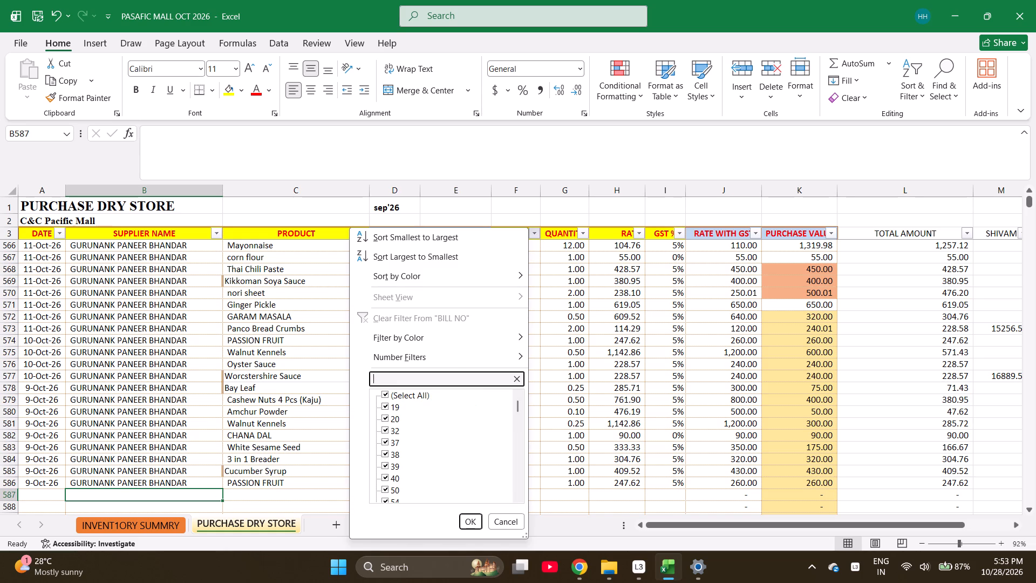
Look up bill 4858 among the BILL NO filter values and clear the search.
type("48")
type("58")
key("BackSpace")
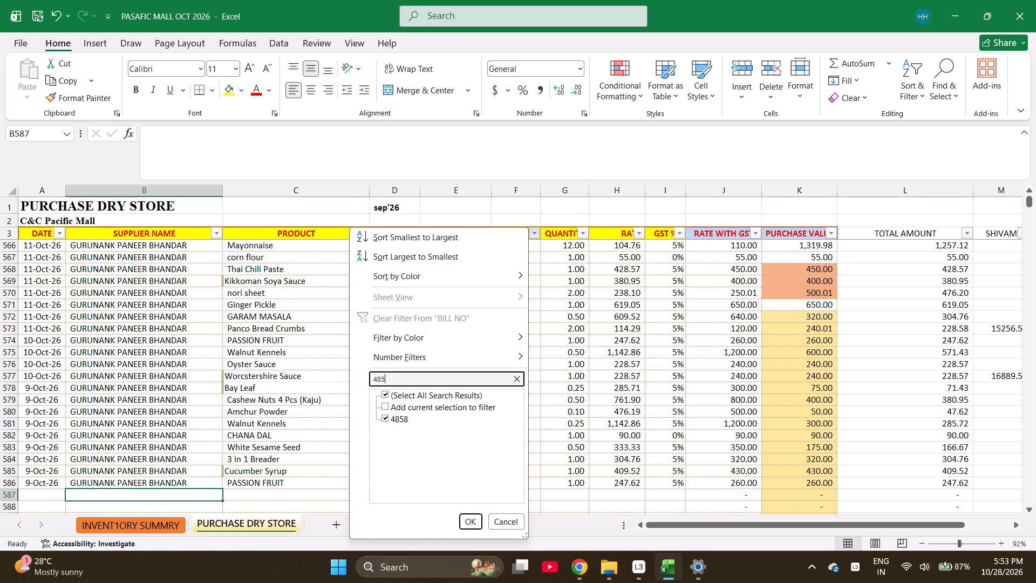
key("BackSpace")
key("BackSpace")
key("BackSpace")
key("BackSpace")
key("BackSpace")
Look up bill 4878 among the BILL NO filter values and clear the search.
type("48")
type("78")
key("BackSpace")
key("BackSpace")
key("BackSpace")
key("BackSpace")
key("BackSpace")
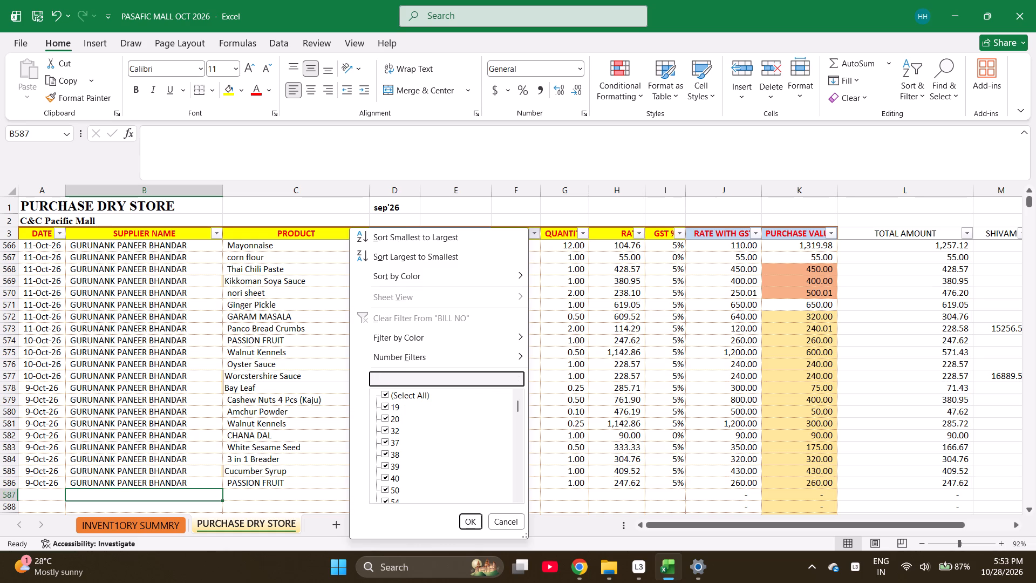
Search the BILL NO filter values for bill 4912, clear the search and close the filter without applying it.
type("4912")
key("BackSpace")
key("BackSpace")
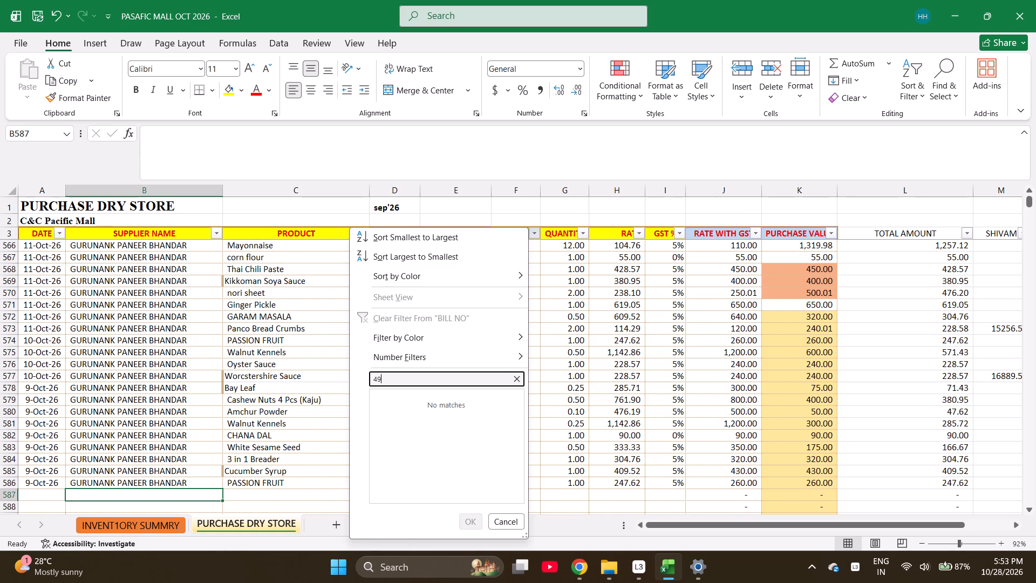
key("BackSpace")
key("BackSpace")
key("BackSpace")
key("BackSpace")
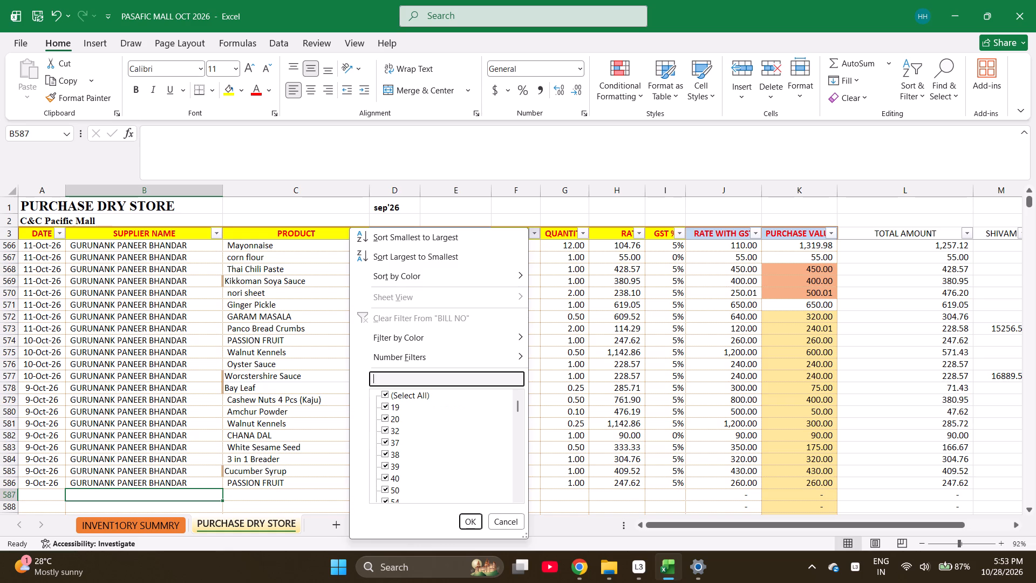
key("ctrl+s")
left_click(637, 341)
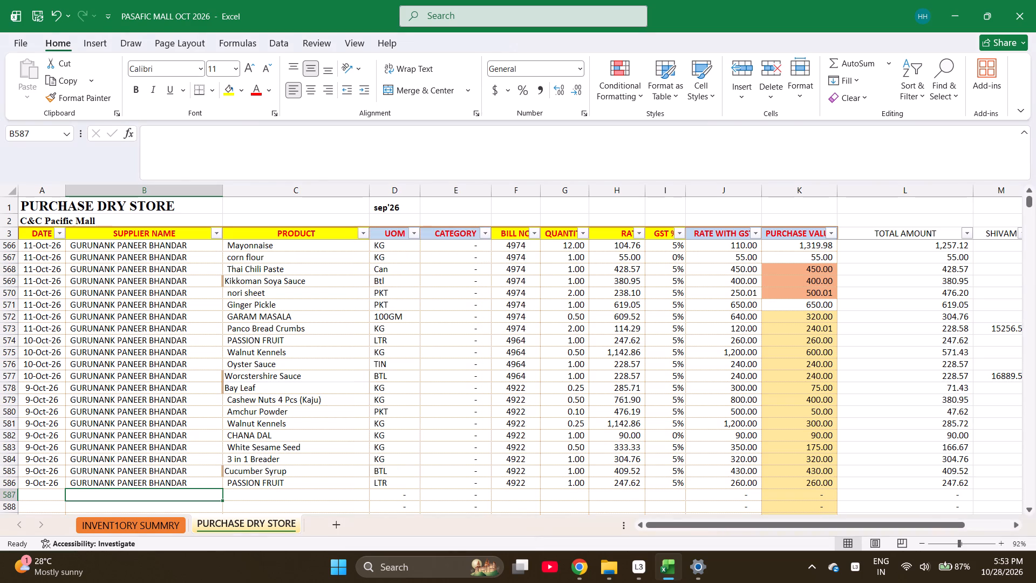
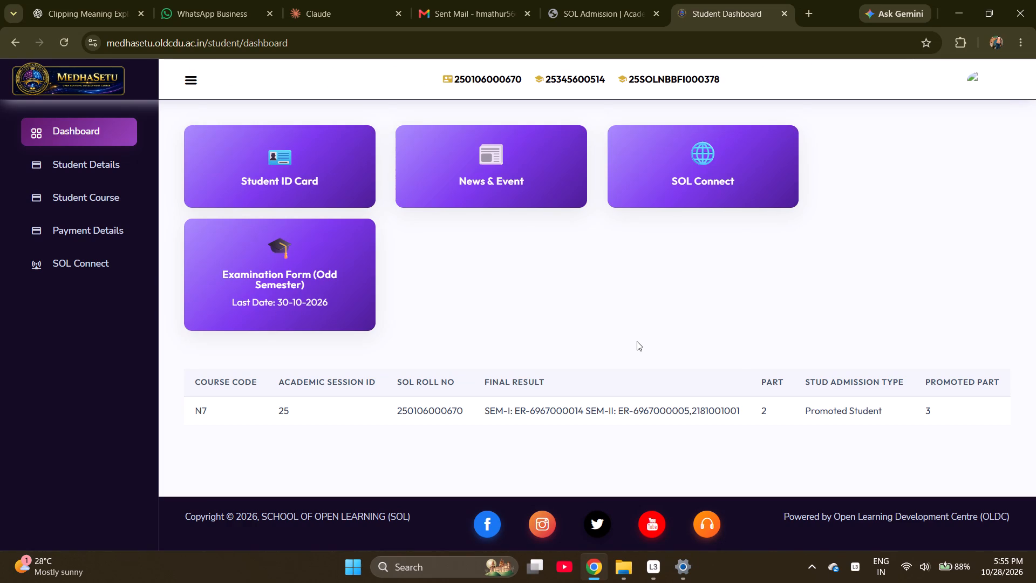
Clear the desktop by minimizing the student dashboard browser and the printer settings window, and dismiss the Microsoft OneNote dialog.
left_click(951, 15)
triple_click(951, 15)
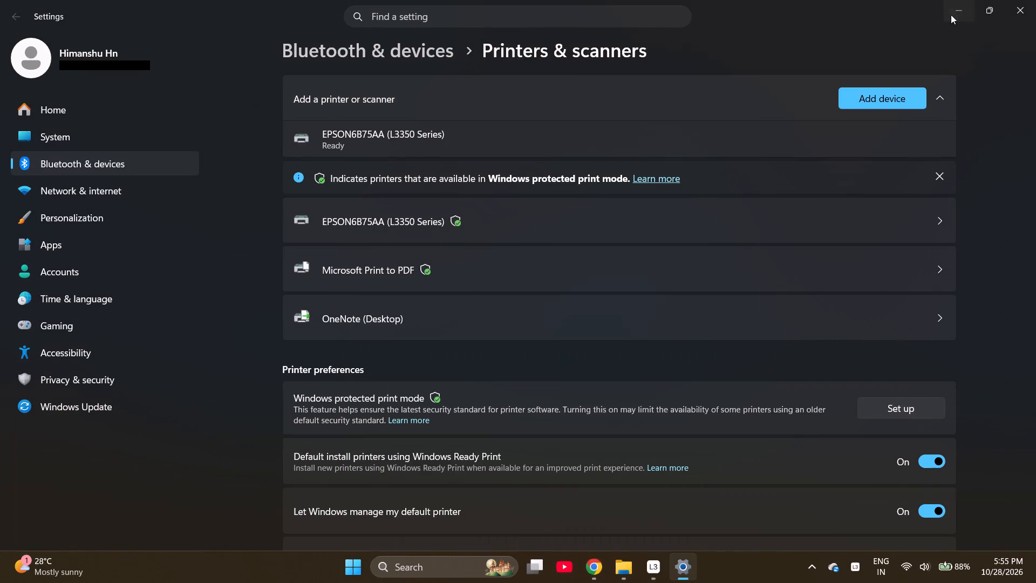
left_click(951, 15)
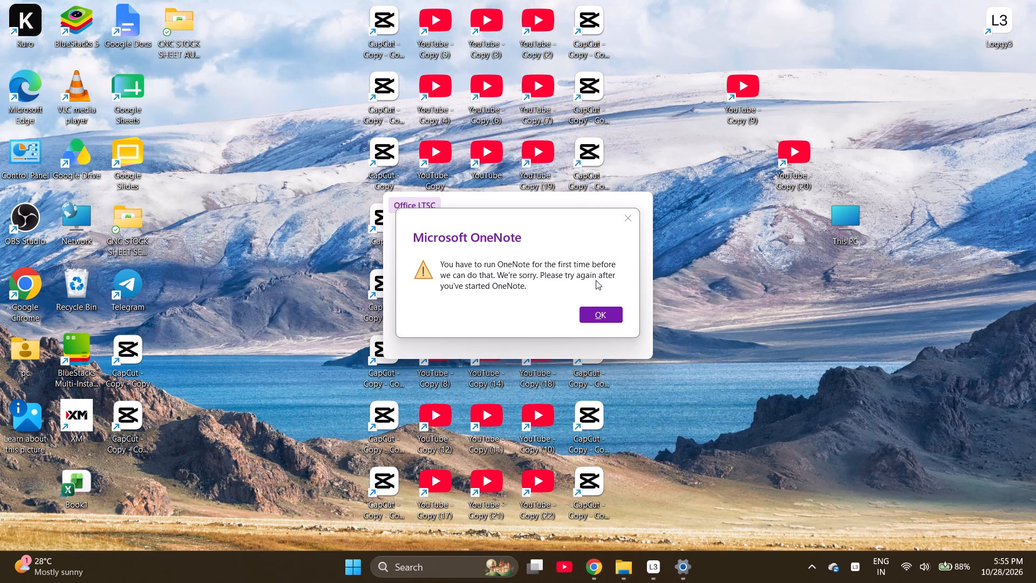
left_click(609, 309)
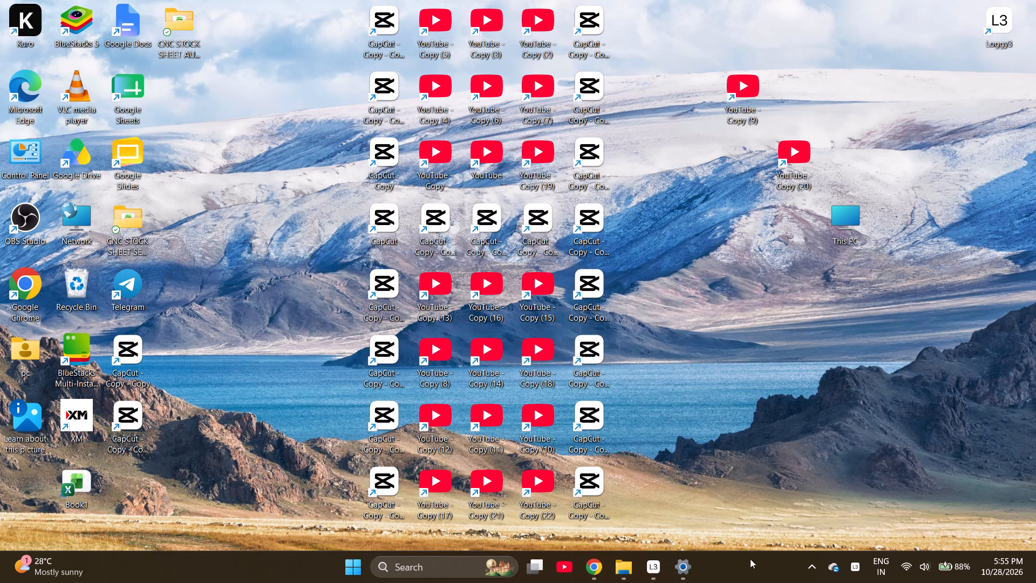